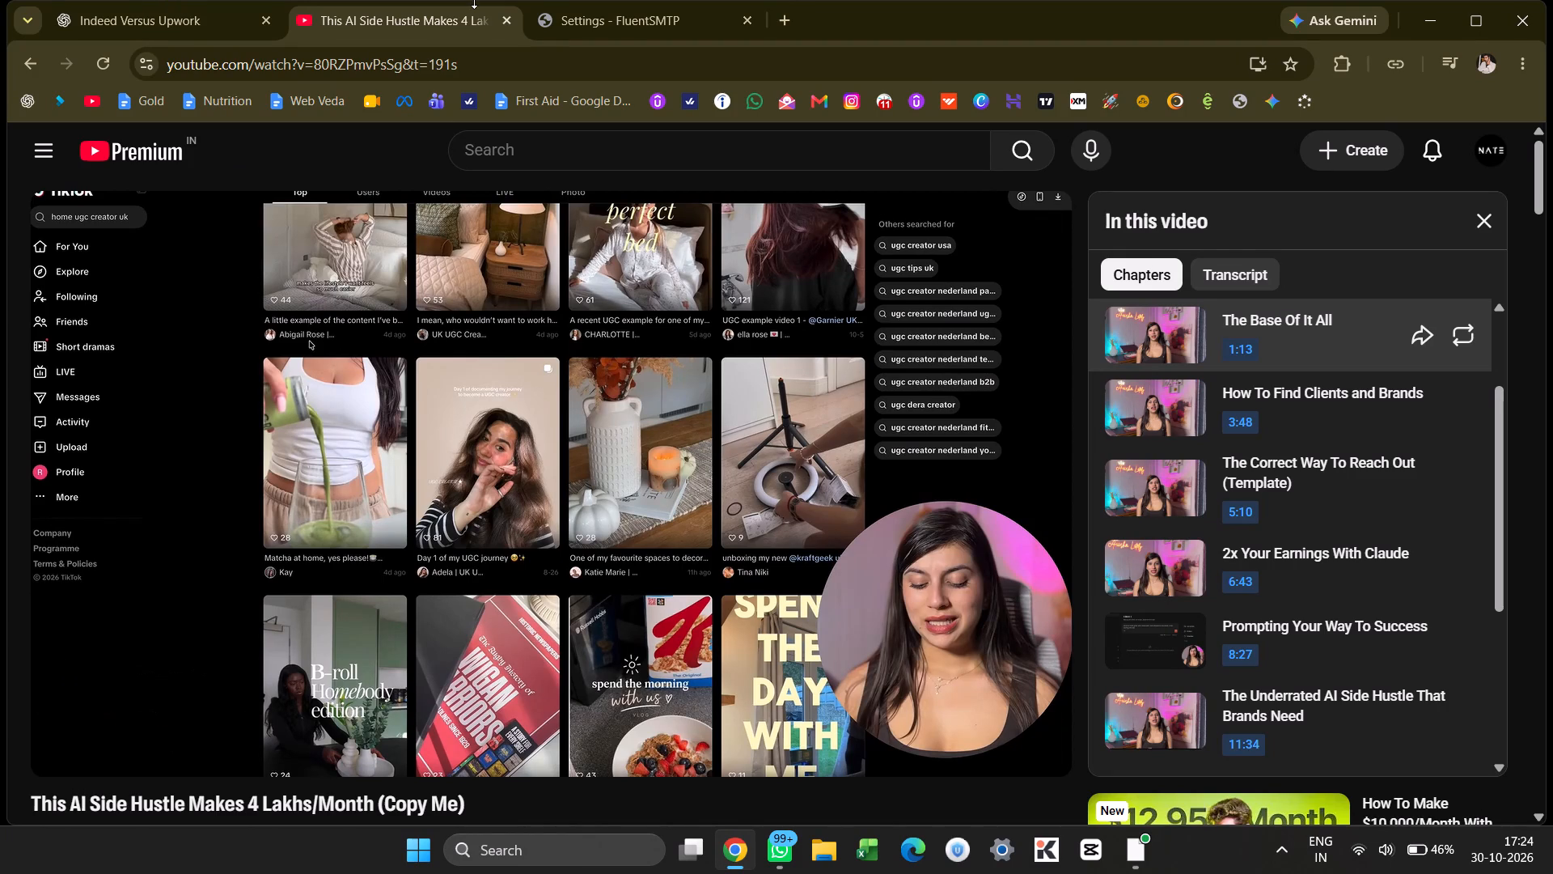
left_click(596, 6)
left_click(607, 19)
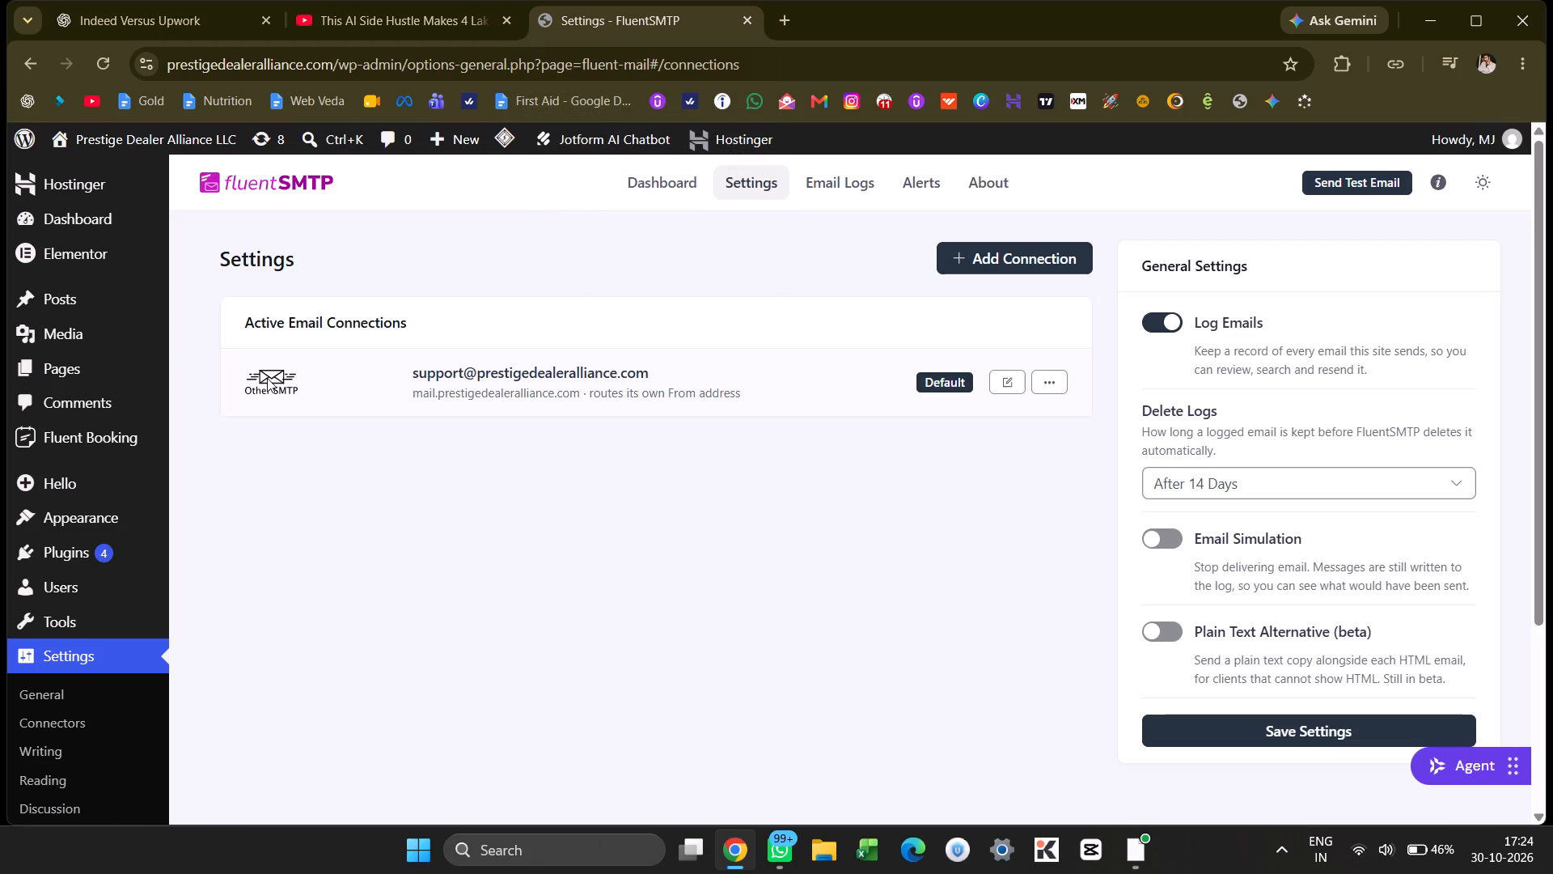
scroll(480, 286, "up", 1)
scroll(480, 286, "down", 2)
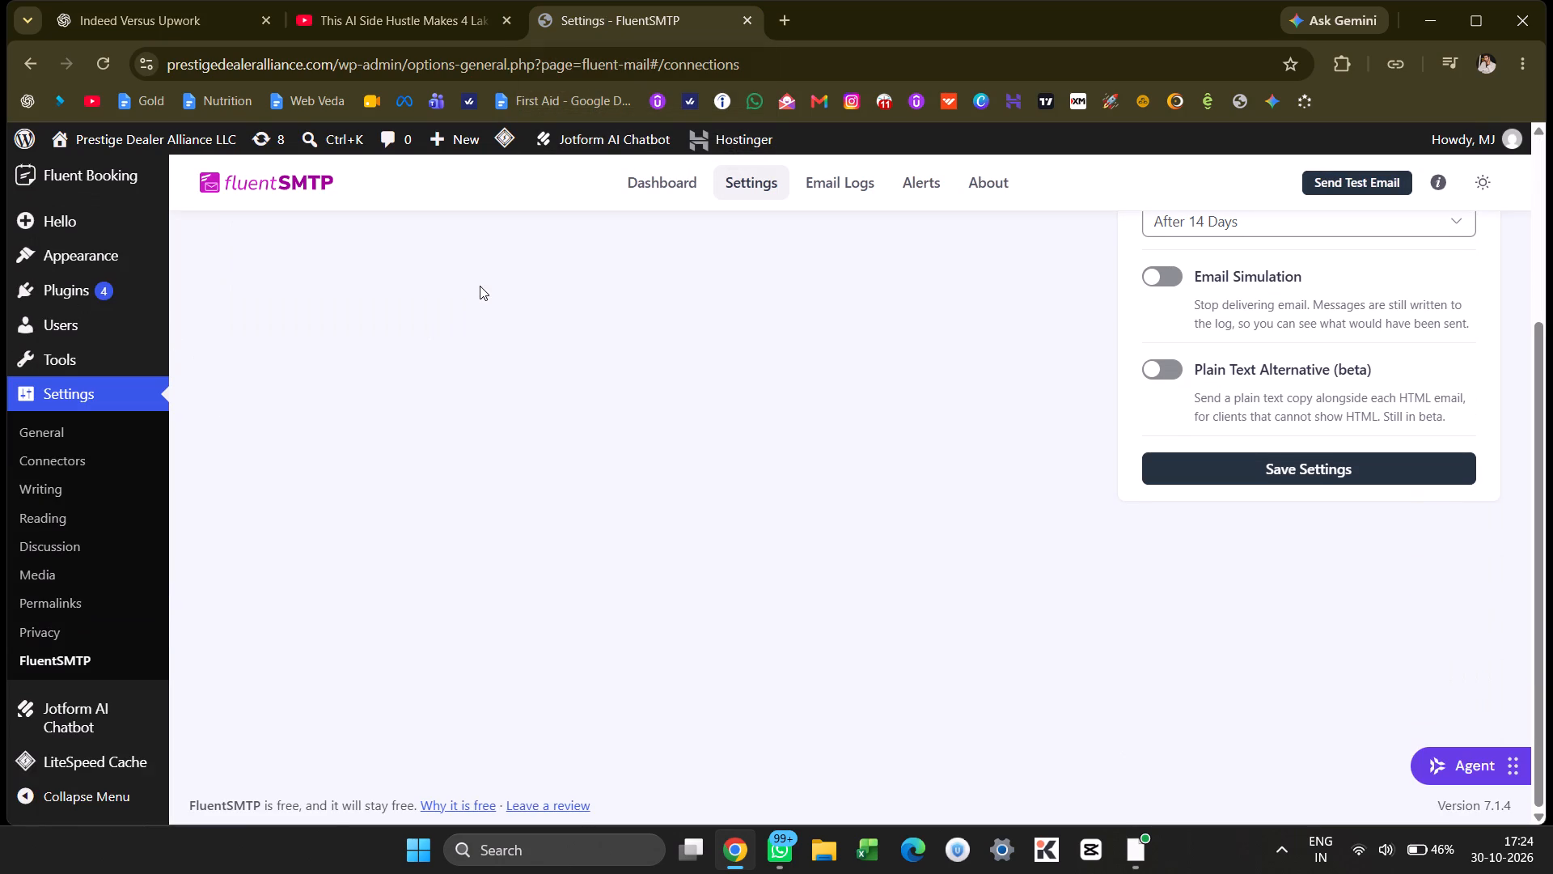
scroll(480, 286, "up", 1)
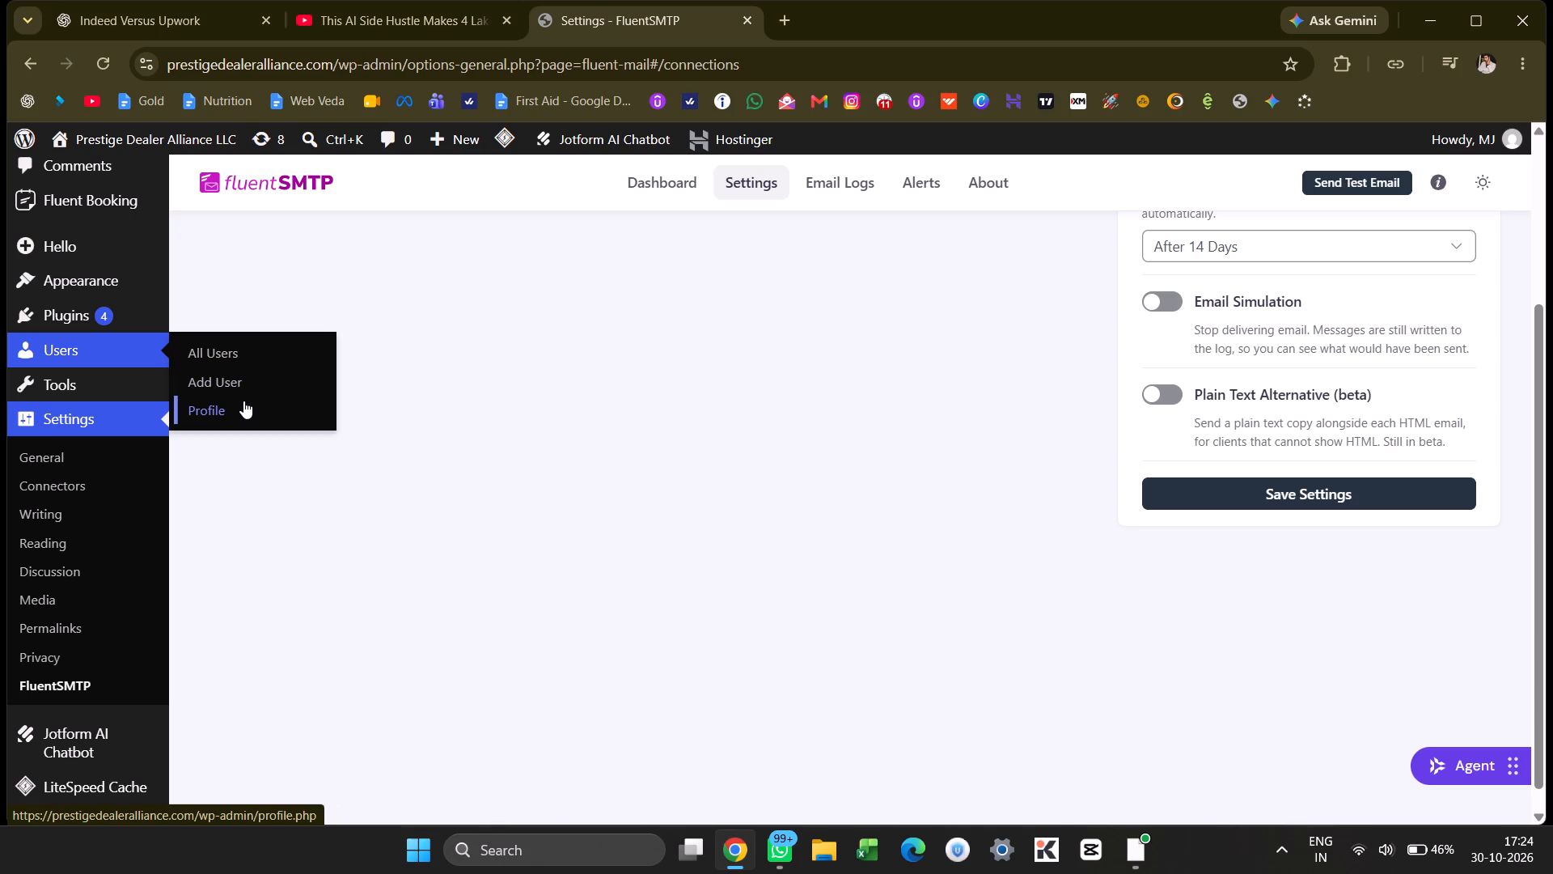
Search YouTube for "how to restrict access for contributor inside wordpress".
left_click(442, 31)
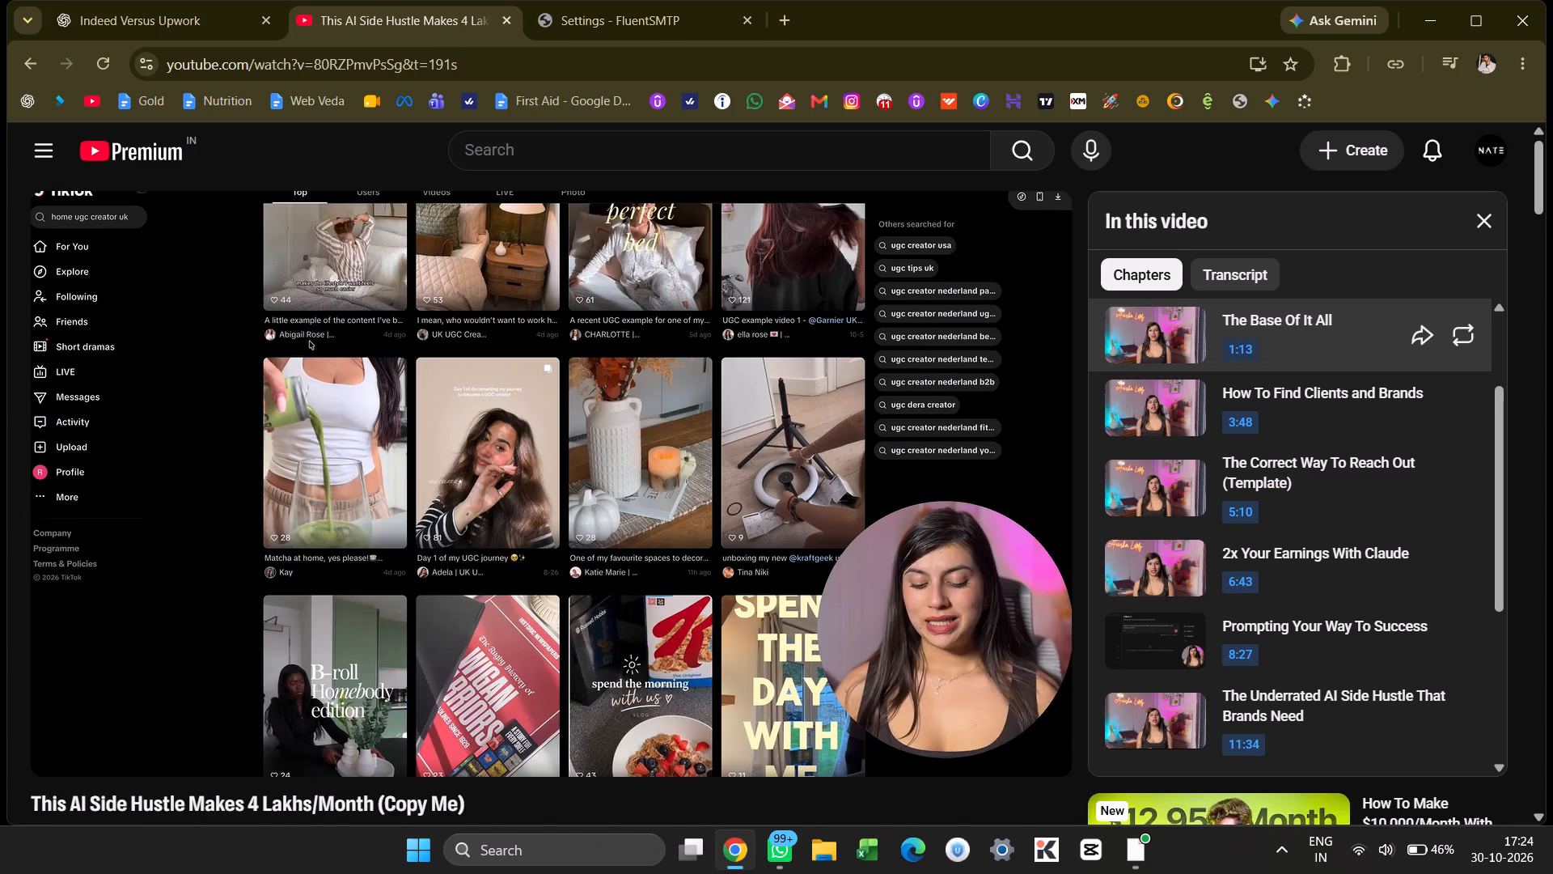
left_click(610, 154)
type("how o")
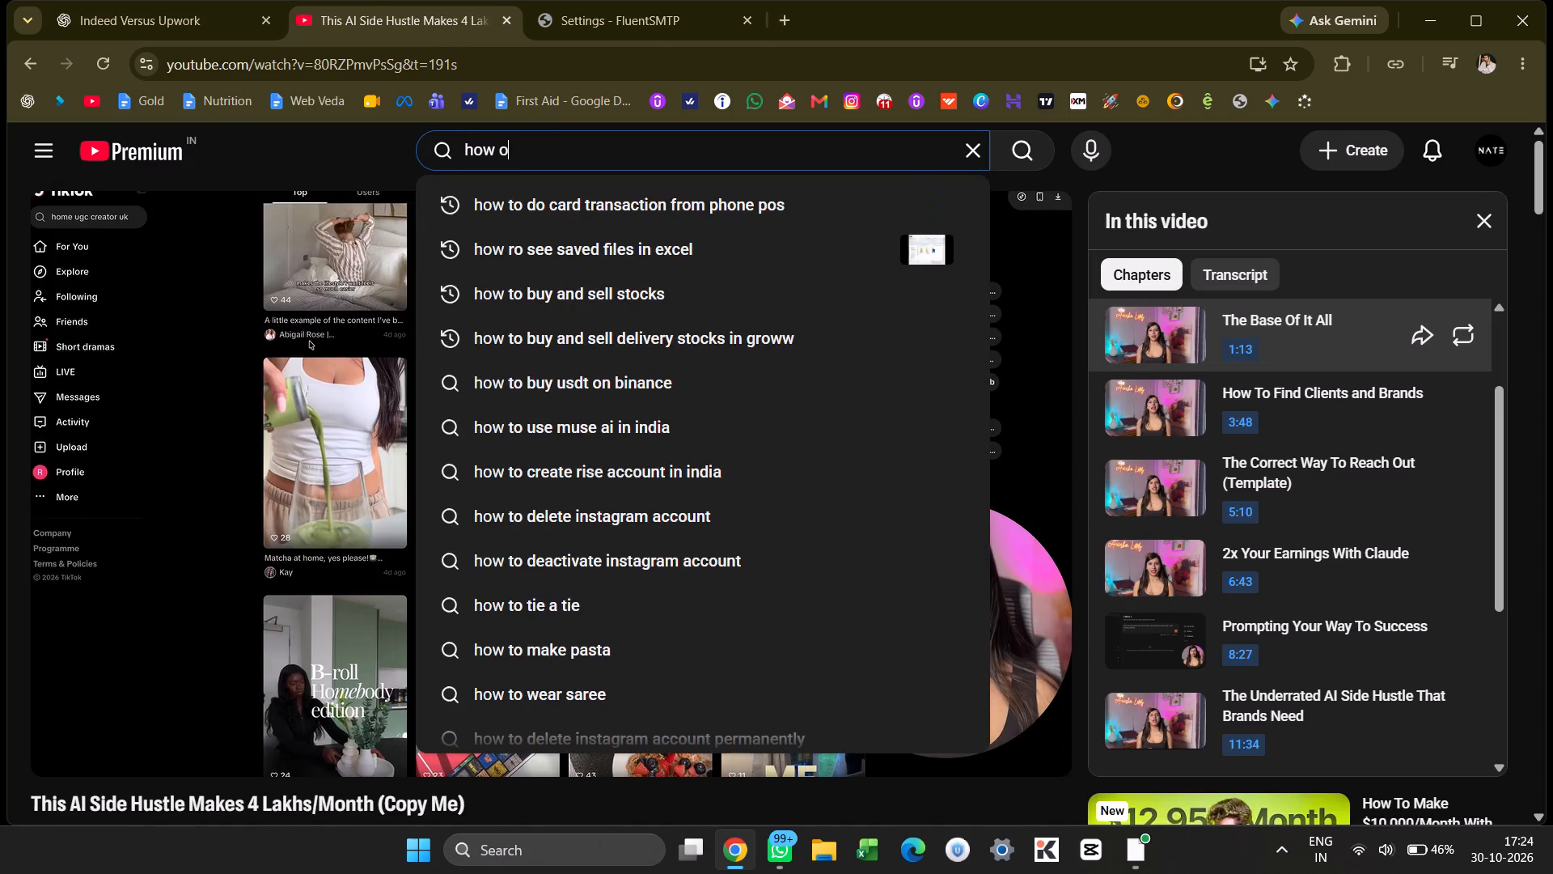
key("BackSpace")
type("to")
key("space")
type("restrict access")
key("space")
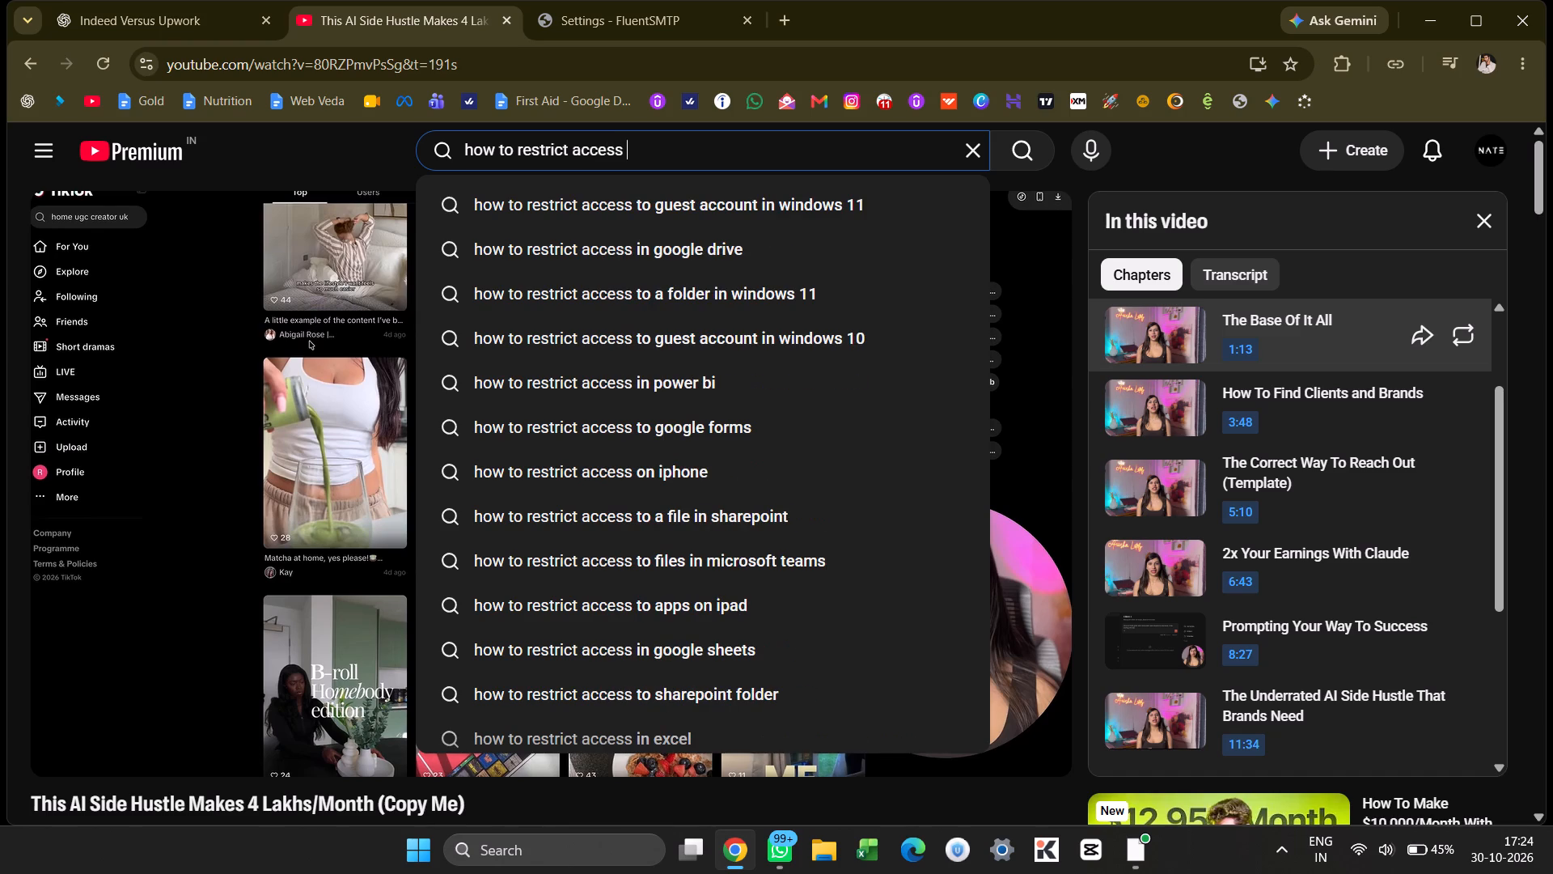
type("for")
key("space")
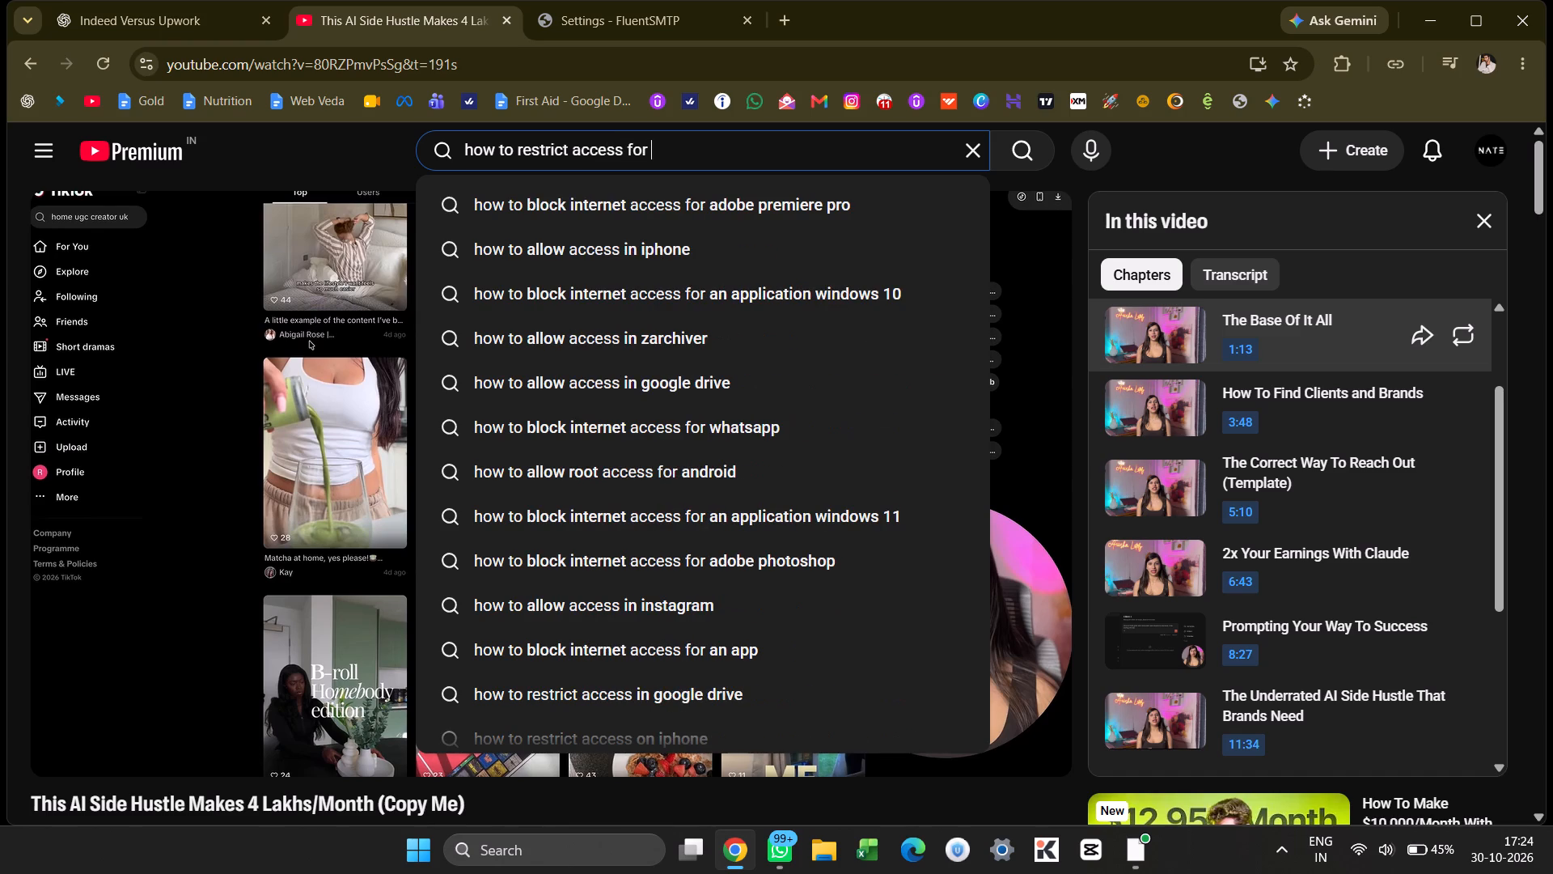
type("con")
key("BackSpace")
key("BackSpace")
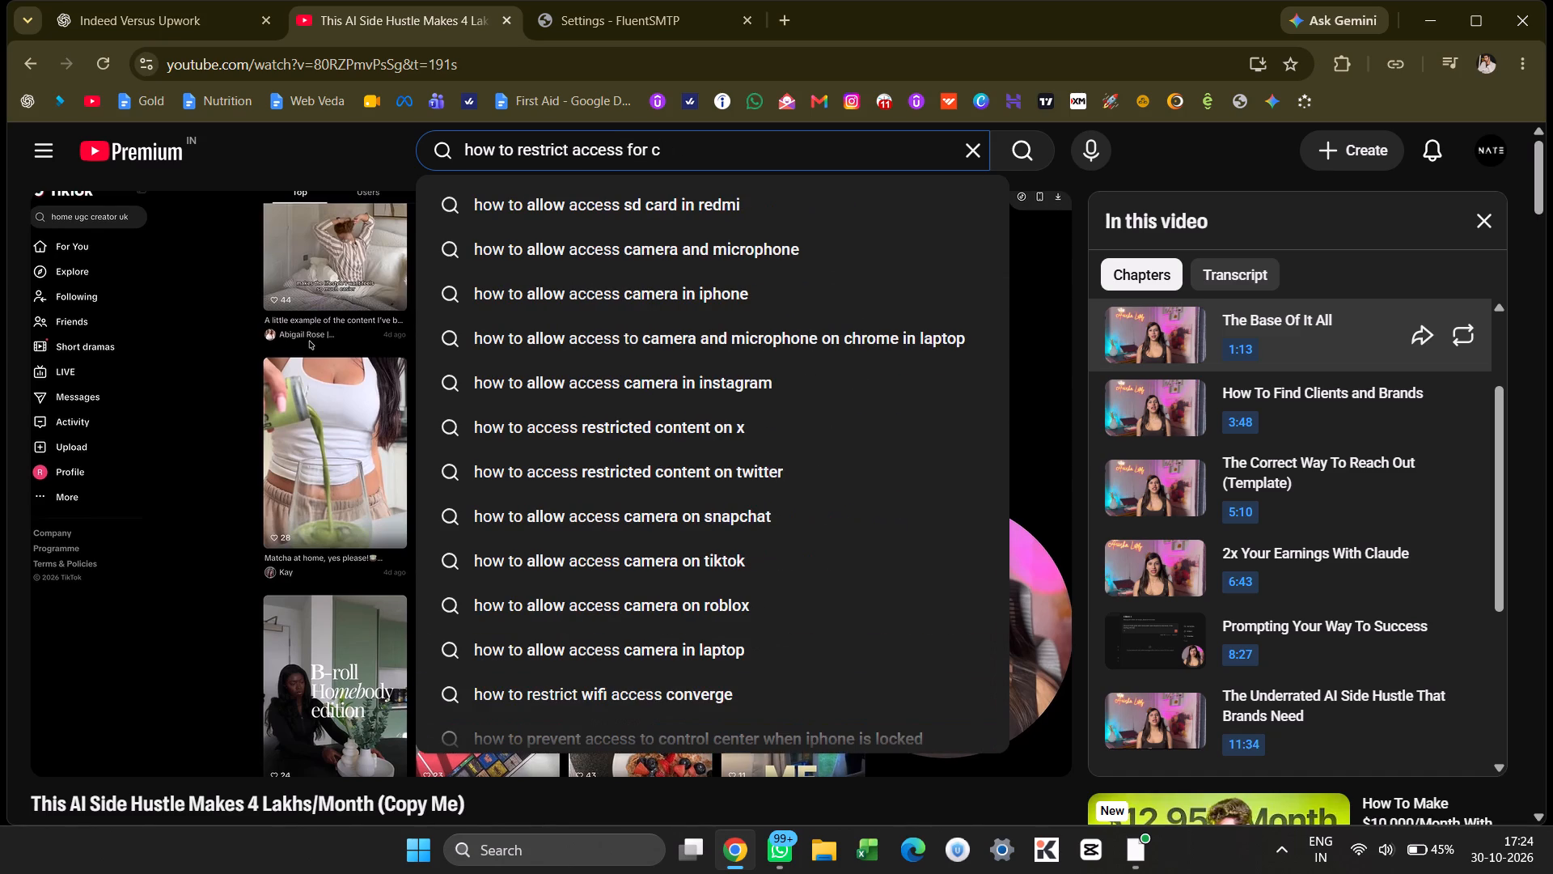
type("ontr")
key("u")
key("BackSpace")
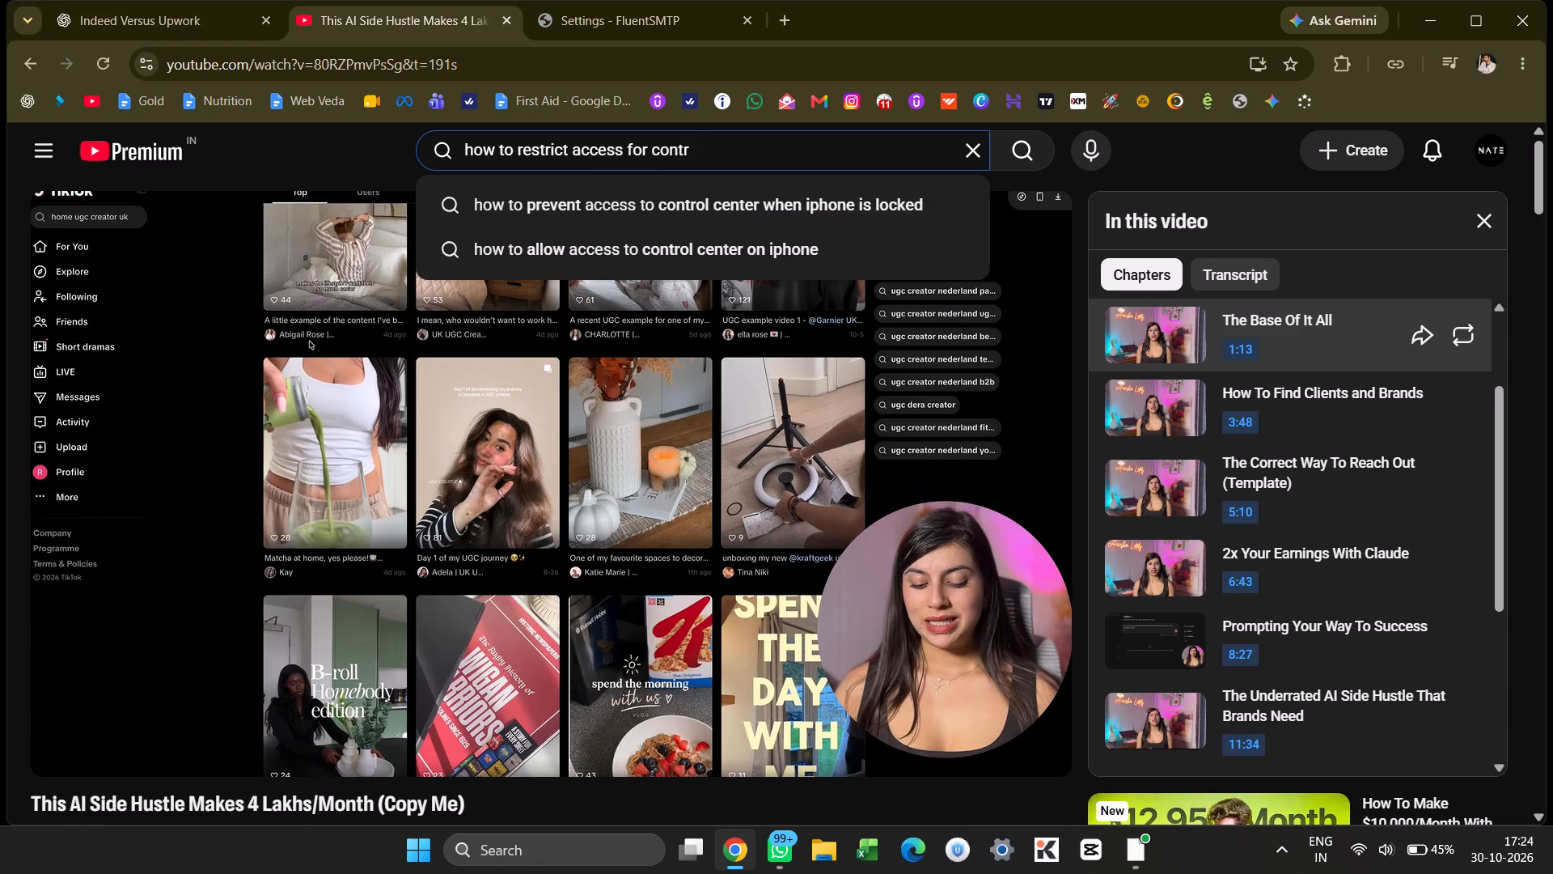
type("ibutor inside")
key("space")
type("wordpress")
key("Return")
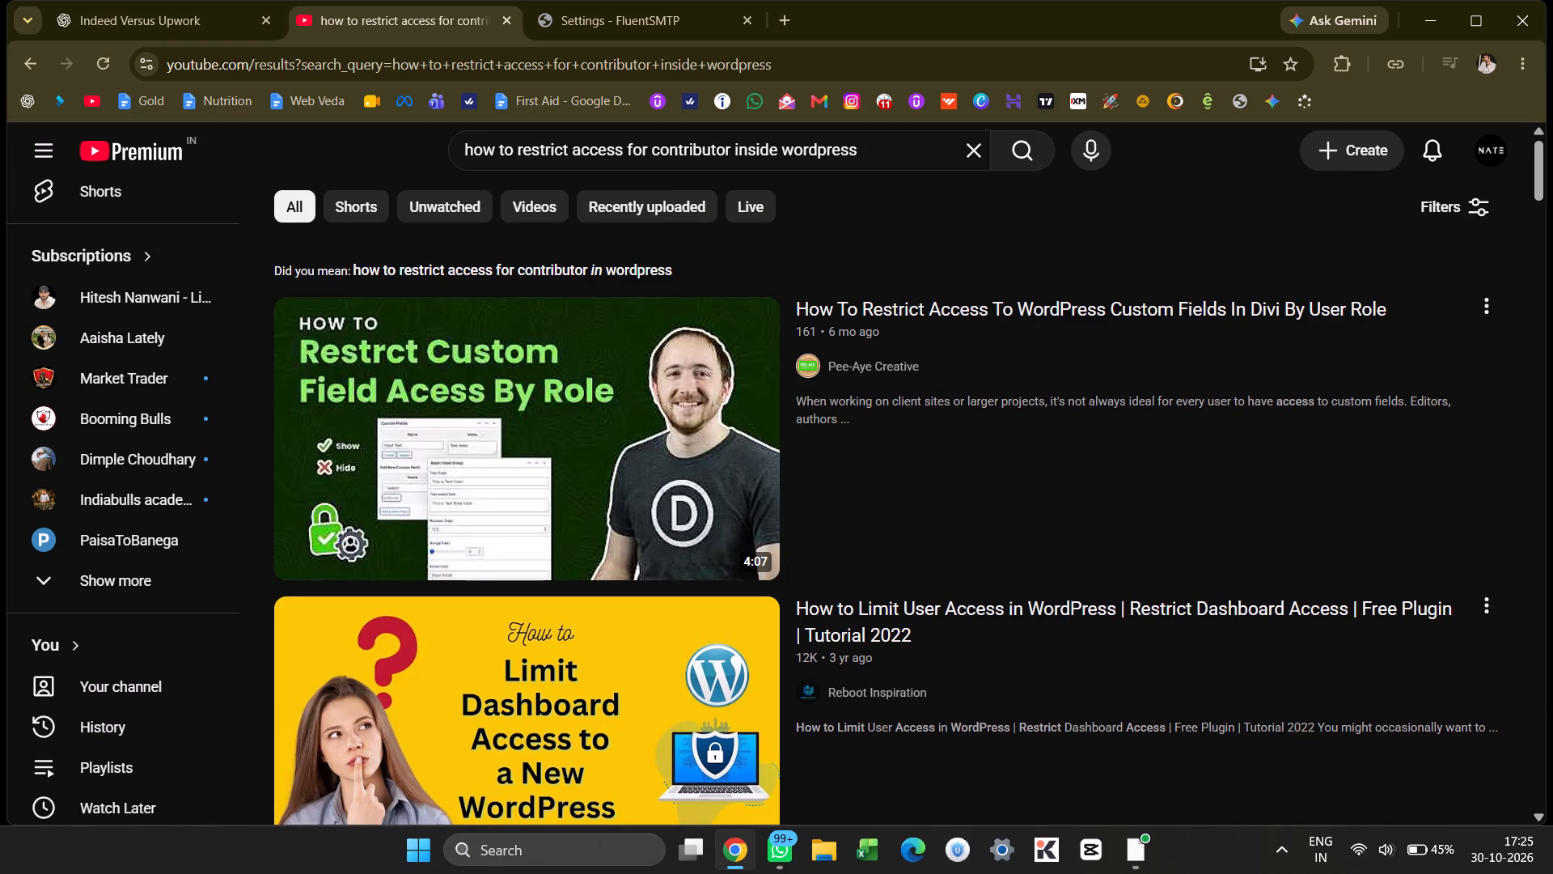
Open the Reboot Inspiration video "How to Limit User Access in WordPress | Restrict Dashboard Access" from the search results.
scroll(756, 261, "down", 3)
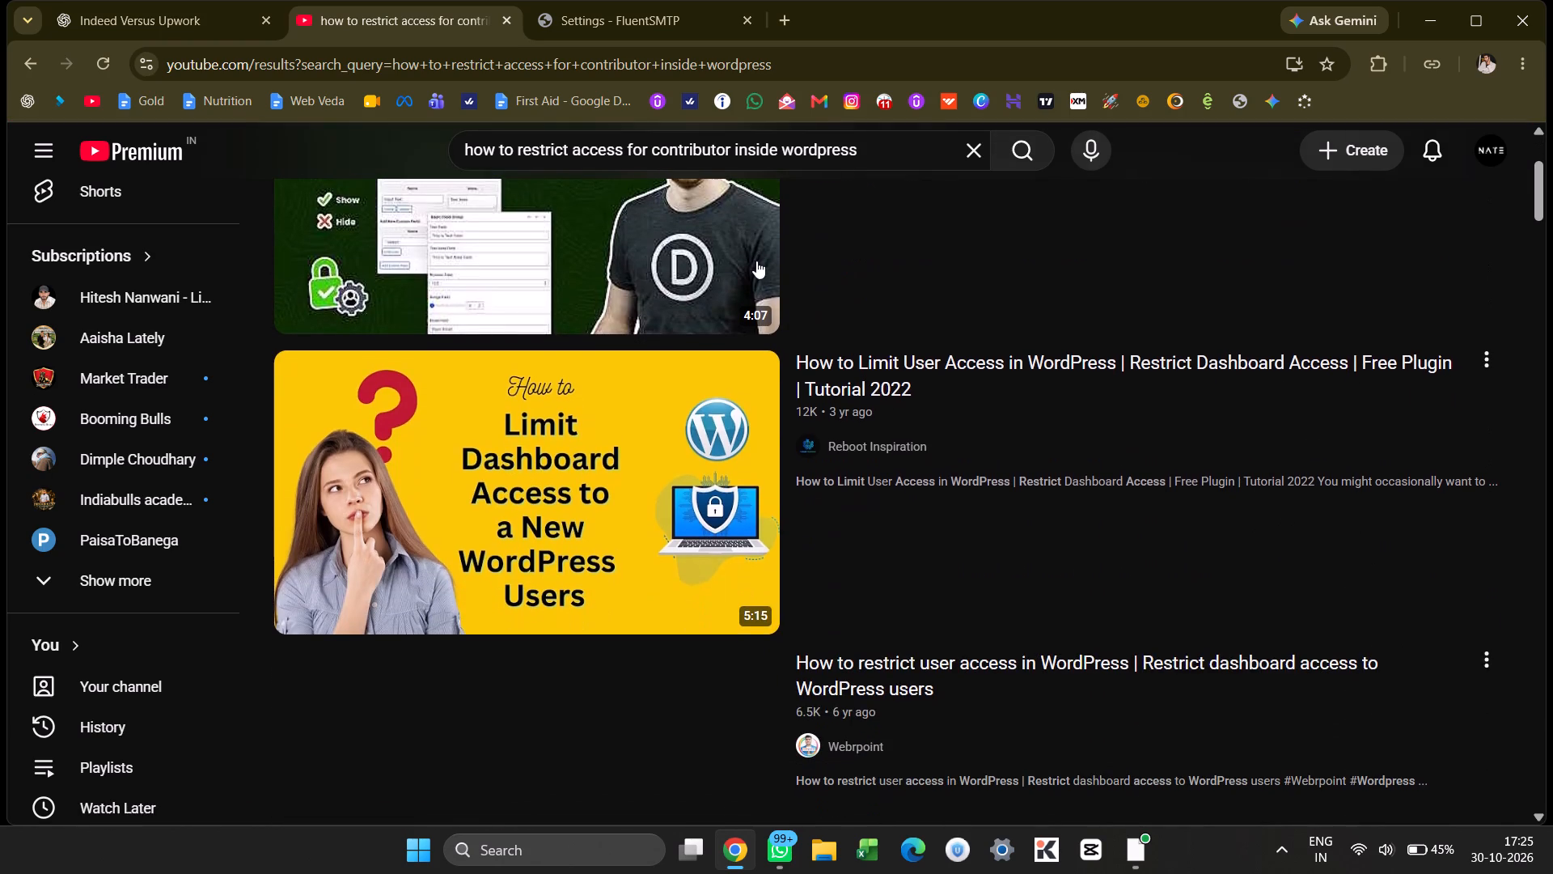
left_click(604, 439)
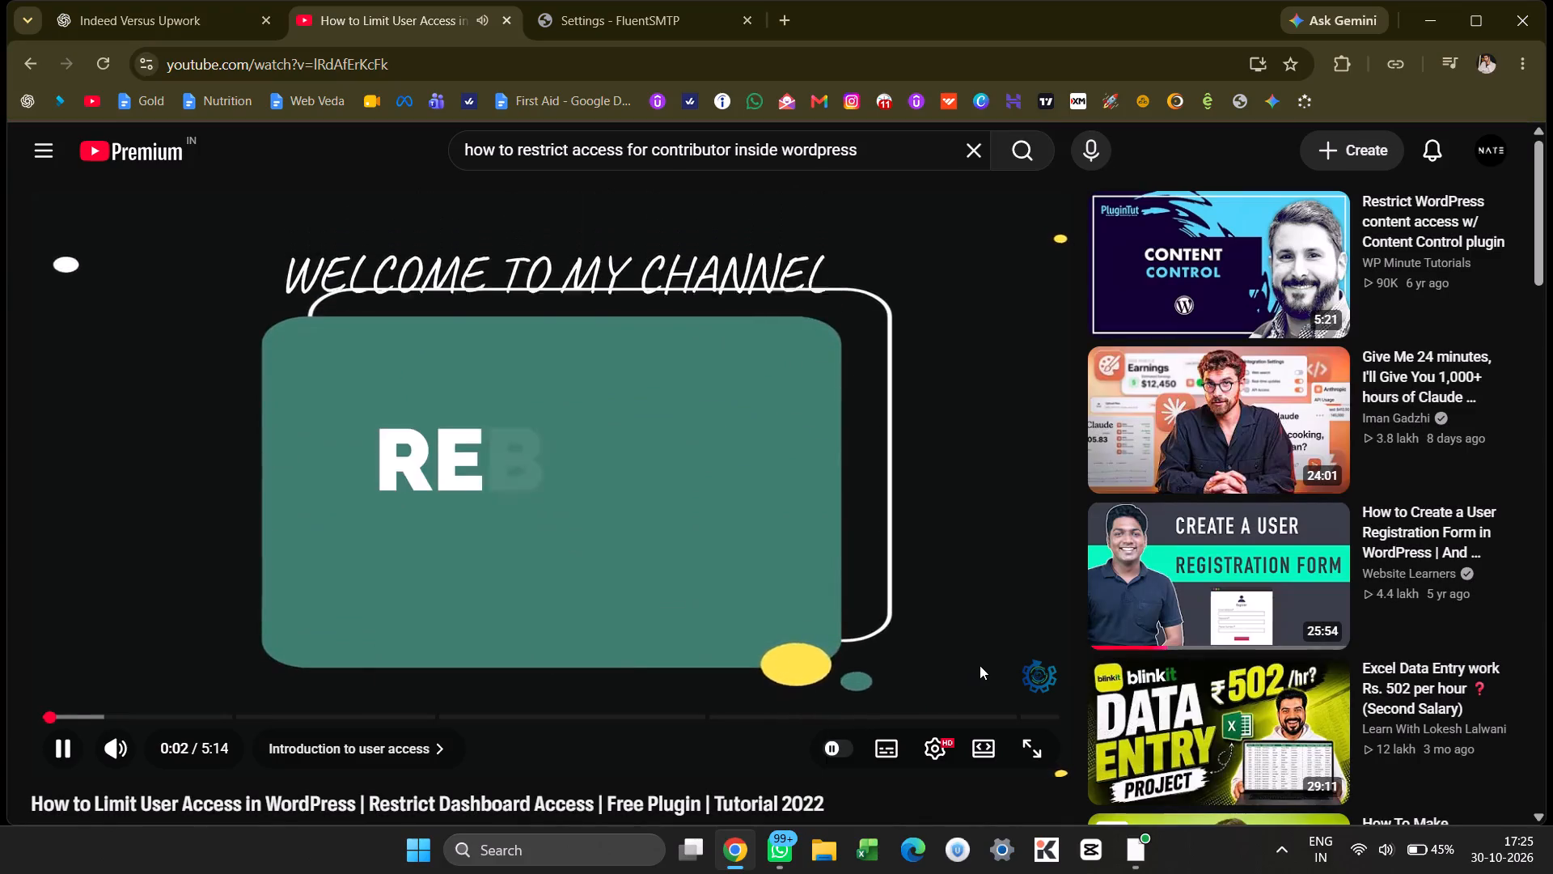
Skip forward through the video's introduction and plugin installation chapters to see which plugin is installed and activated.
key("Right")
key("Right")
key("Right")
key("Right")
key("Right")
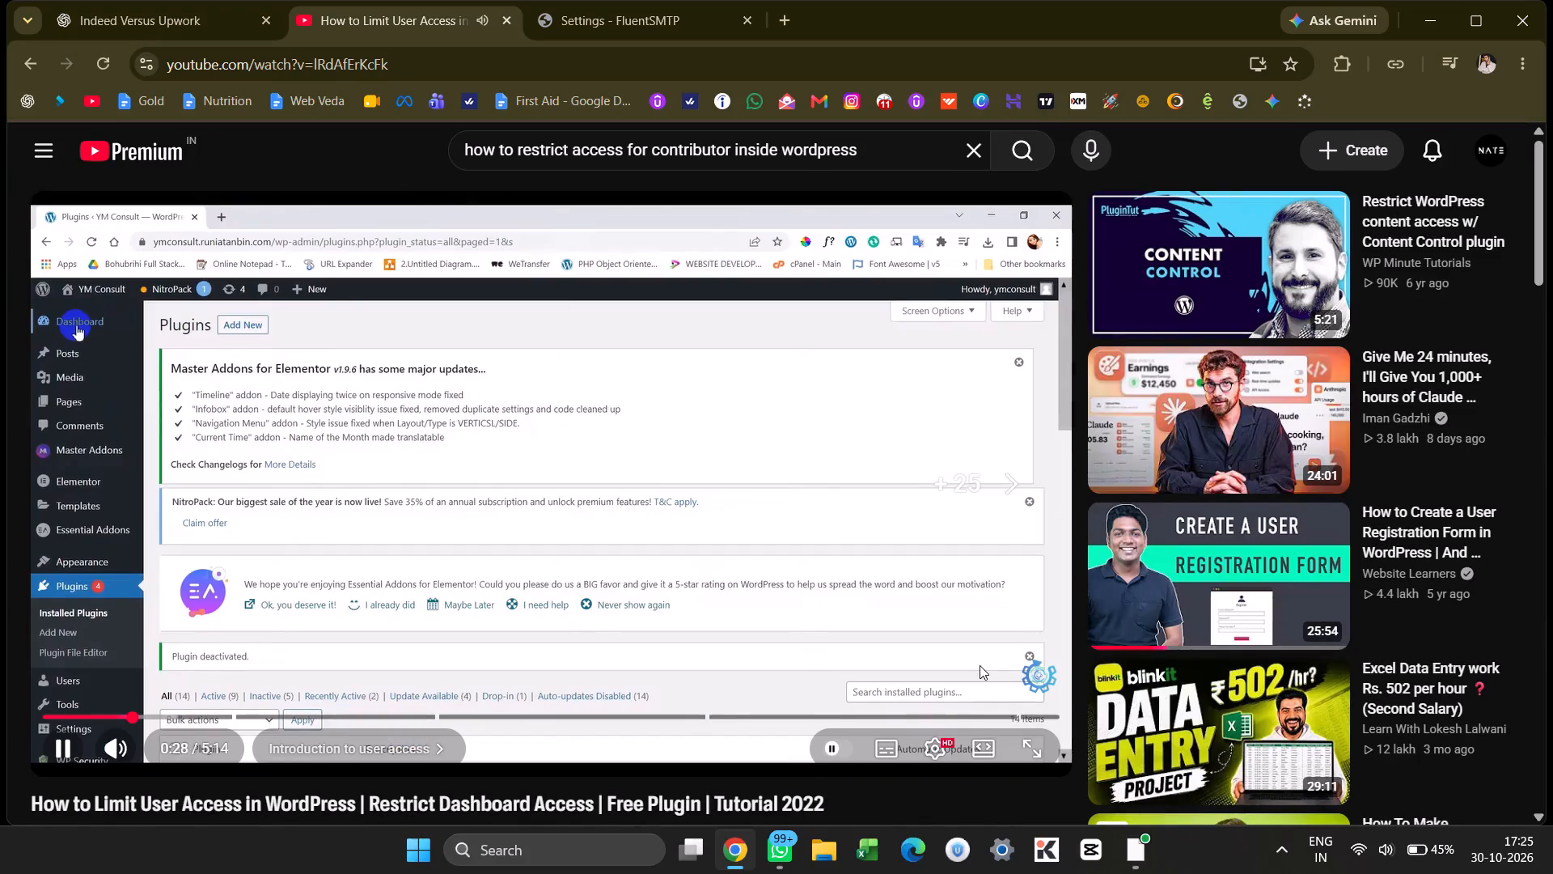
key("Right")
key("Right")
key("Right")
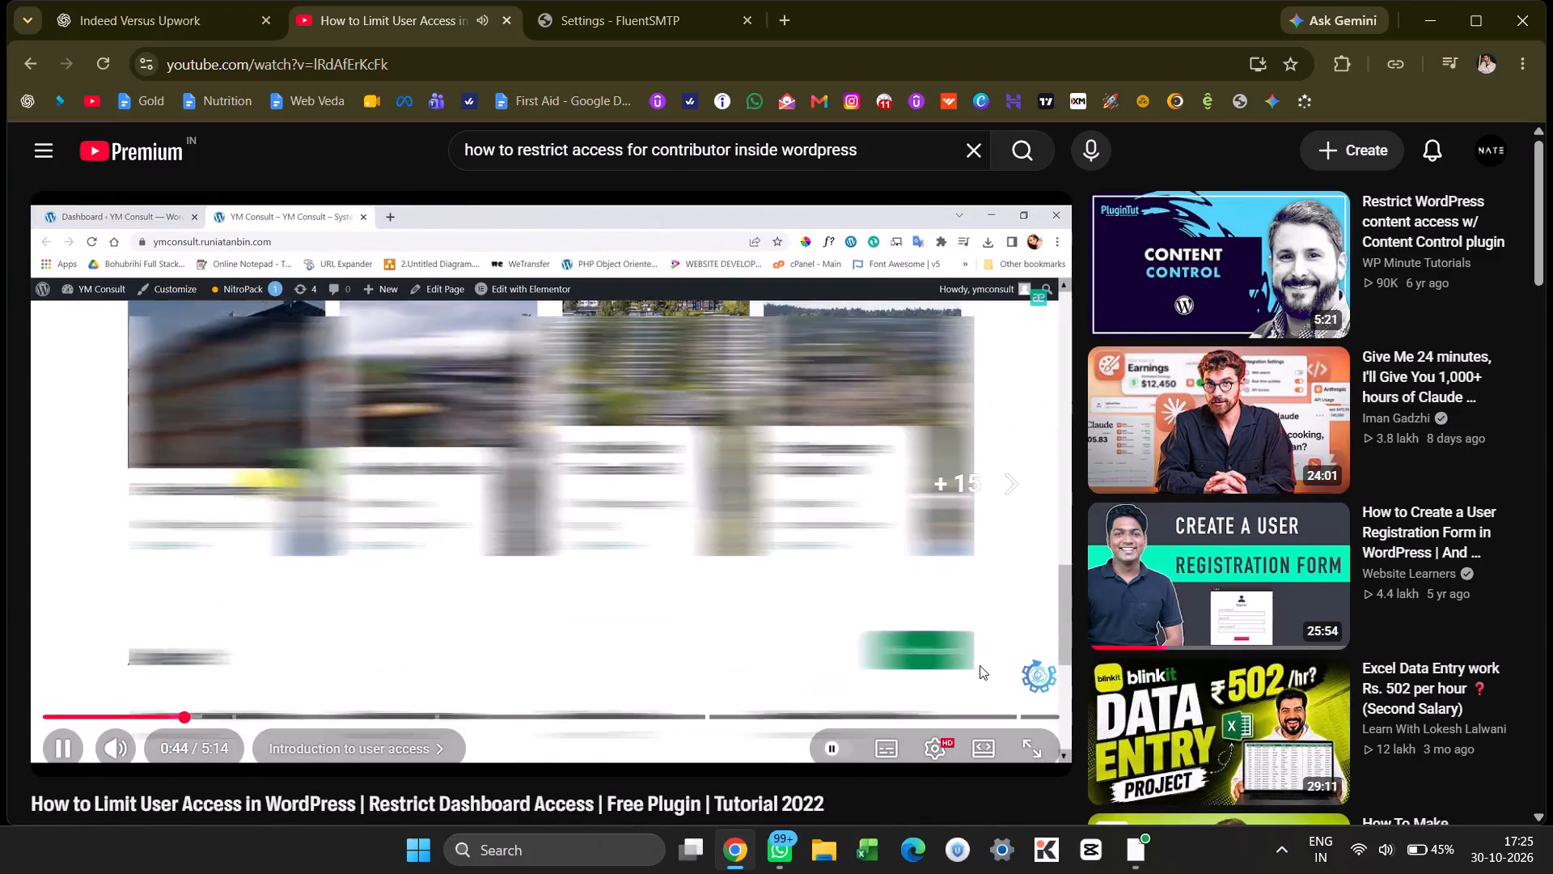
key("Right")
key("Right")
key("Right")
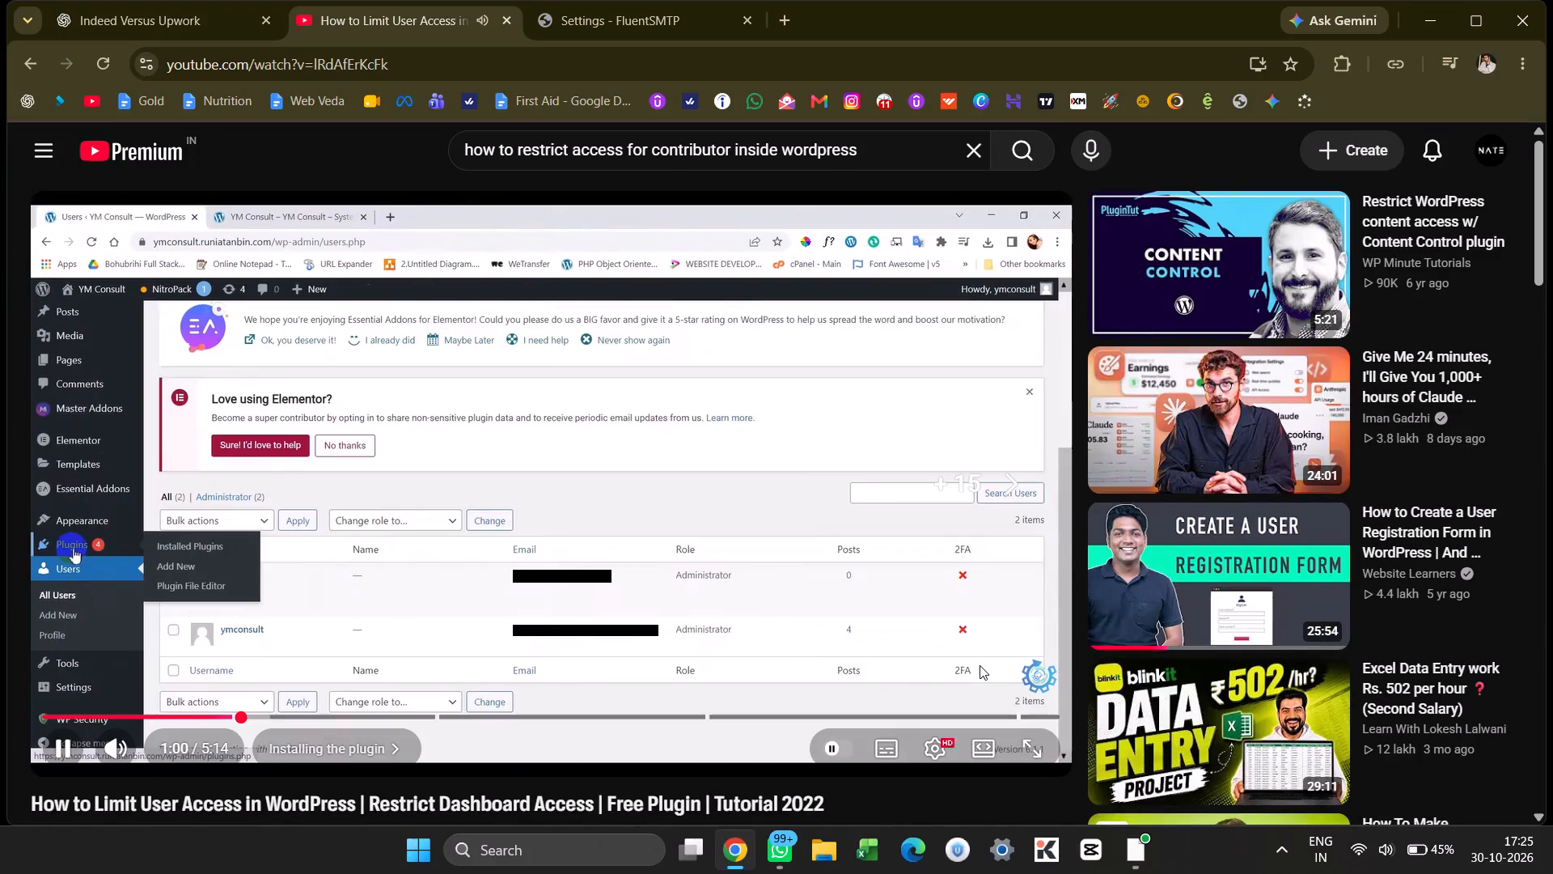
key("Right")
key("Right")
key("Right")
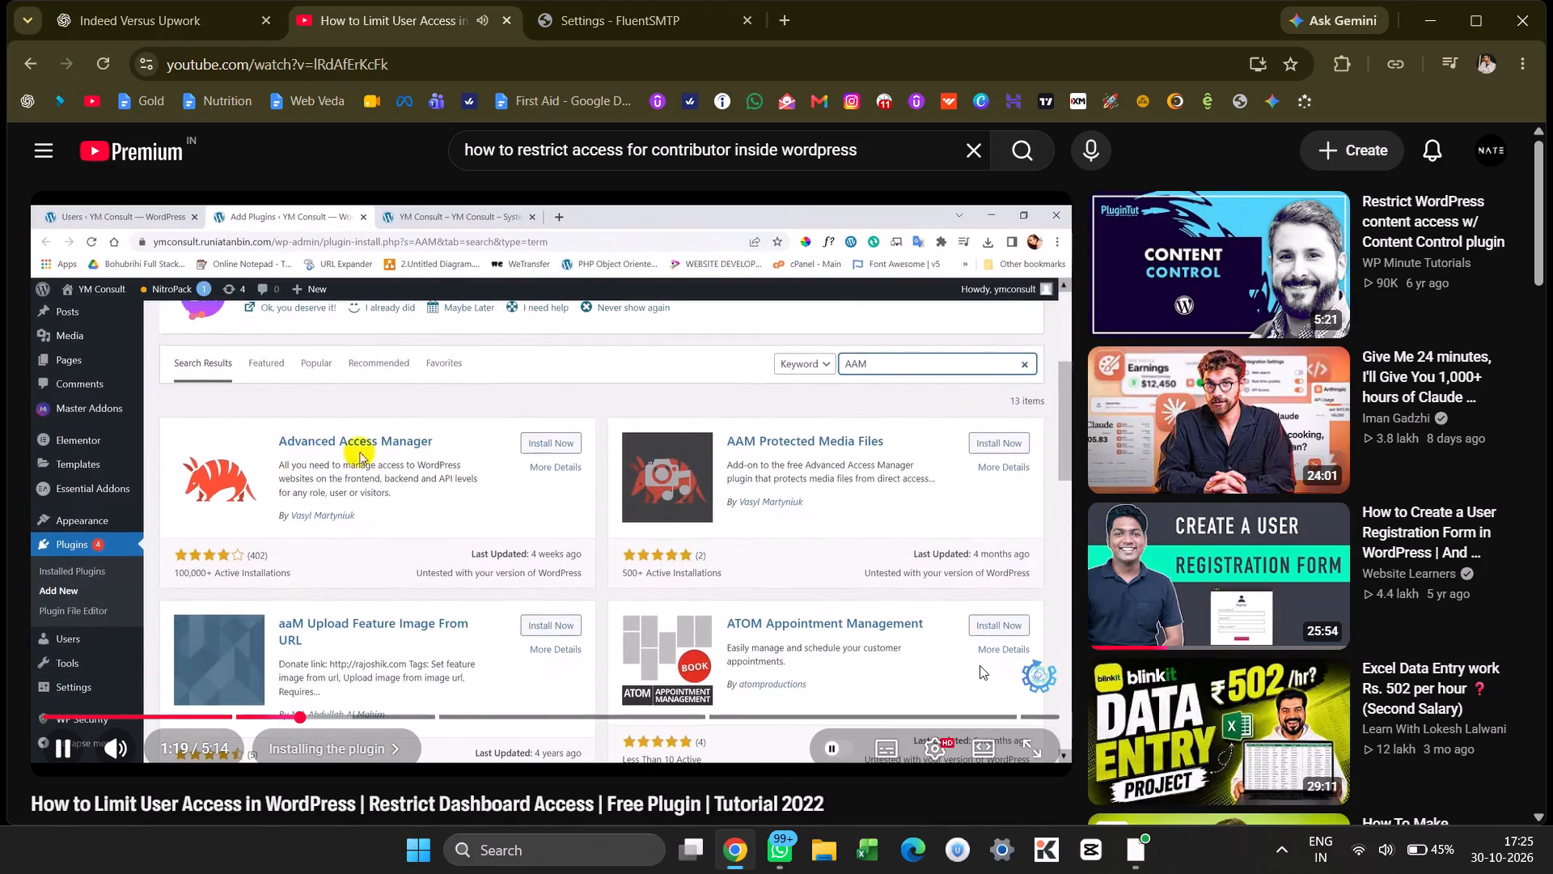
key("Right")
key("Right")
key("Right")
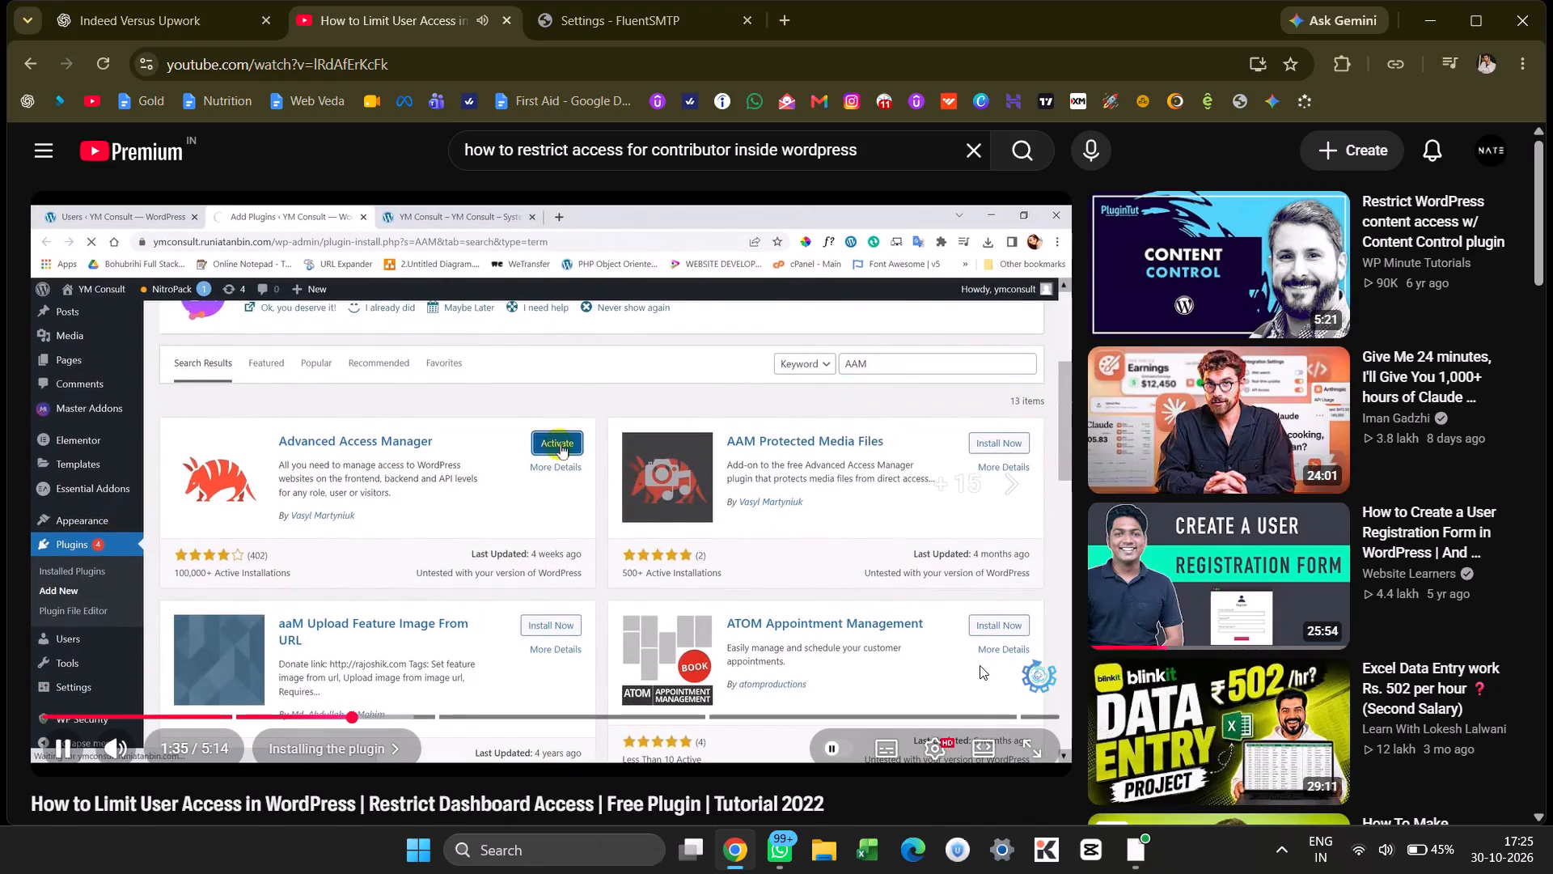
Skim the section on restricting backend menu access per user with the AAM plugin, and pause the video at about 3:08.
key("Right")
key("Right")
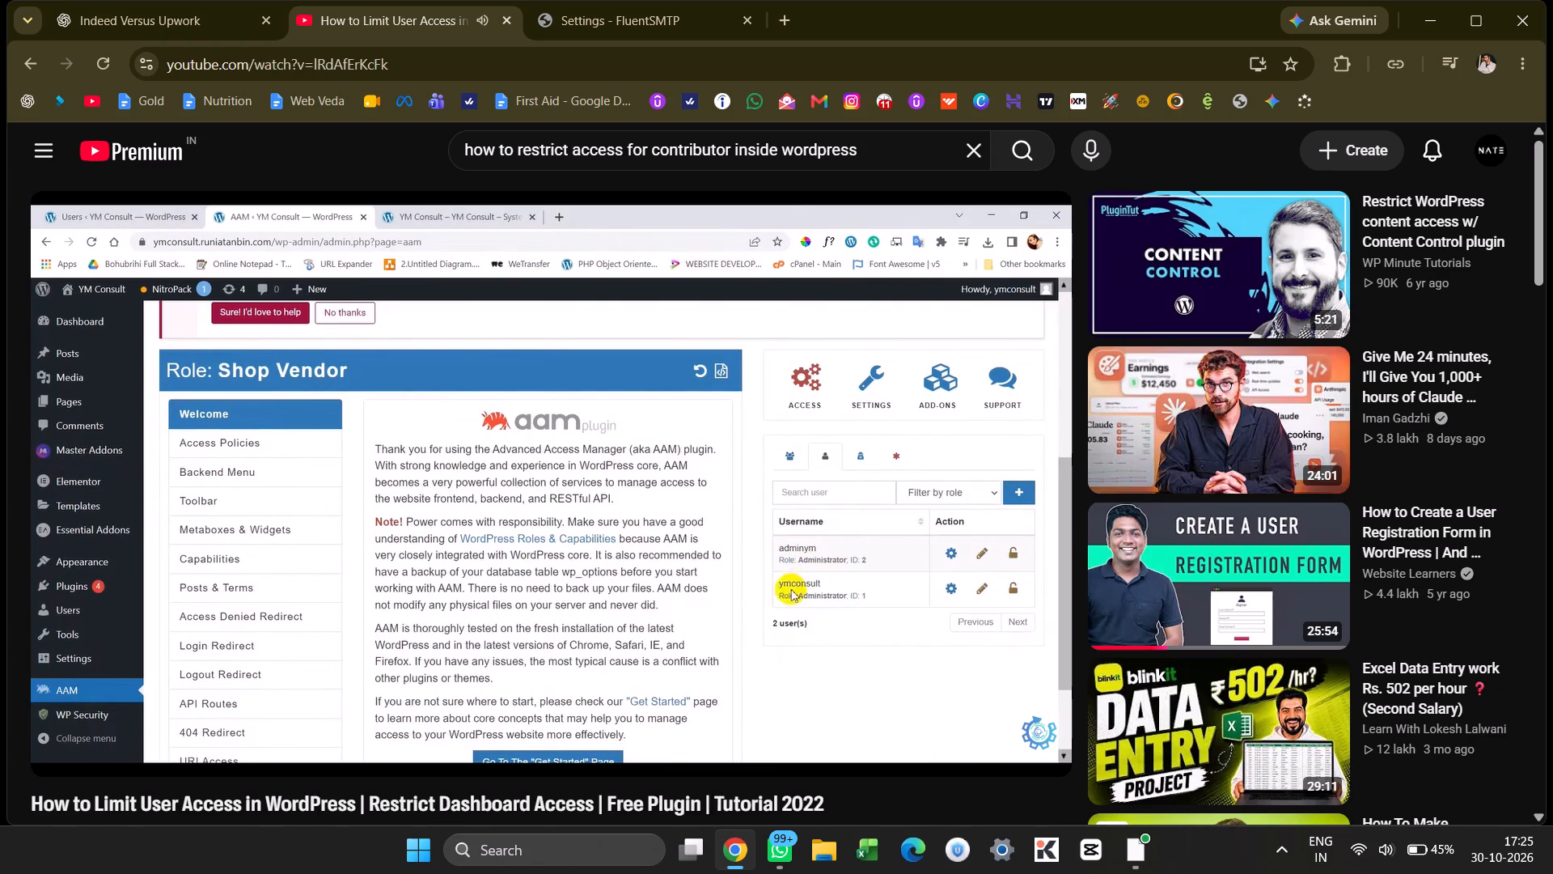
key("Right")
key("Right")
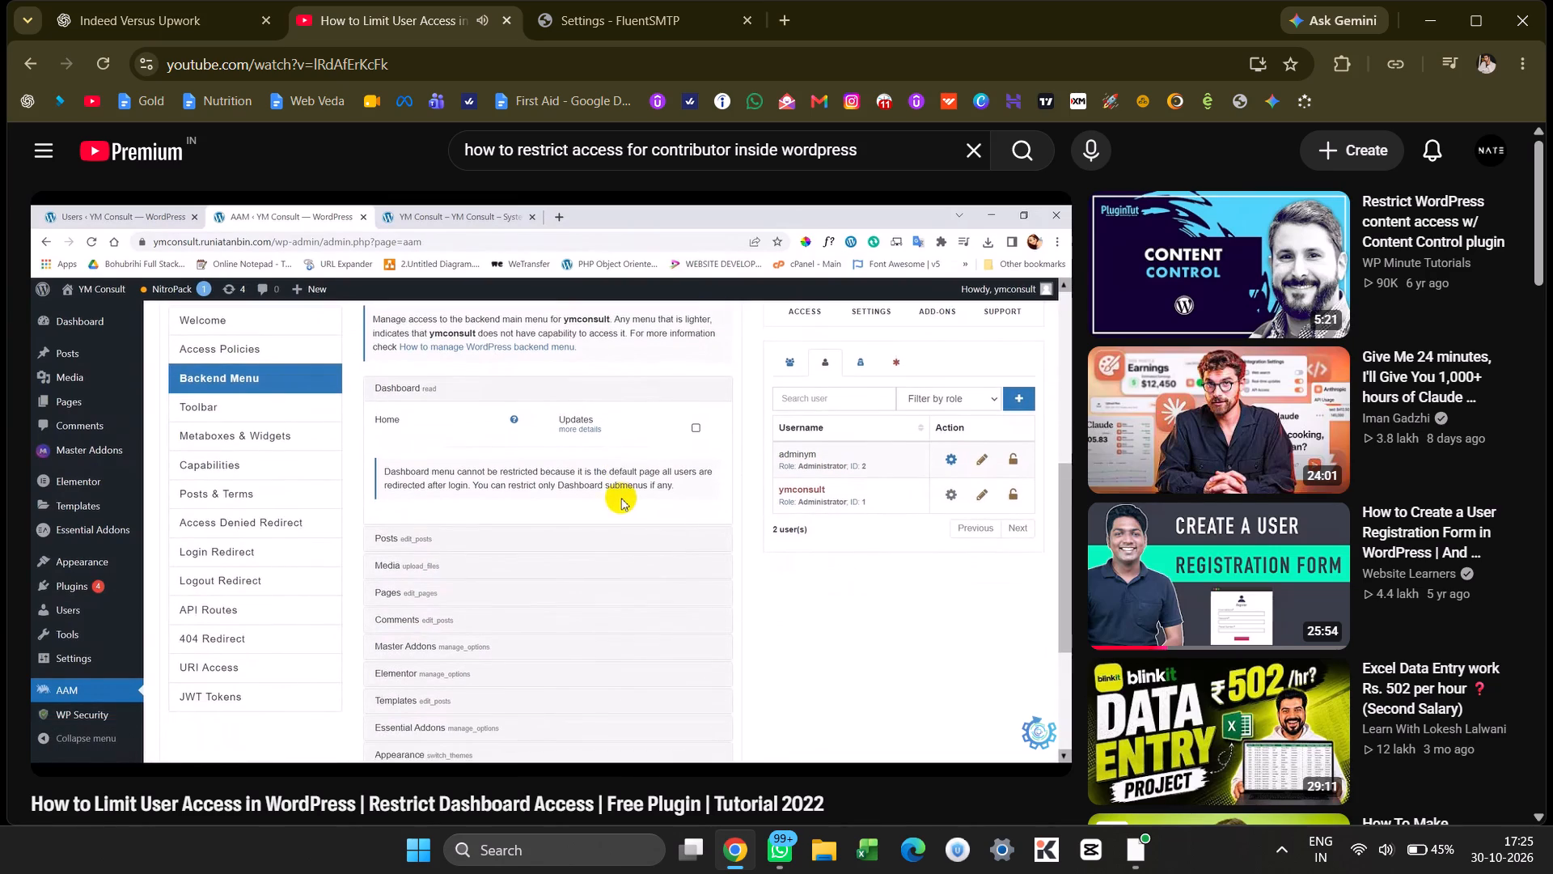
key("Right")
key("Right")
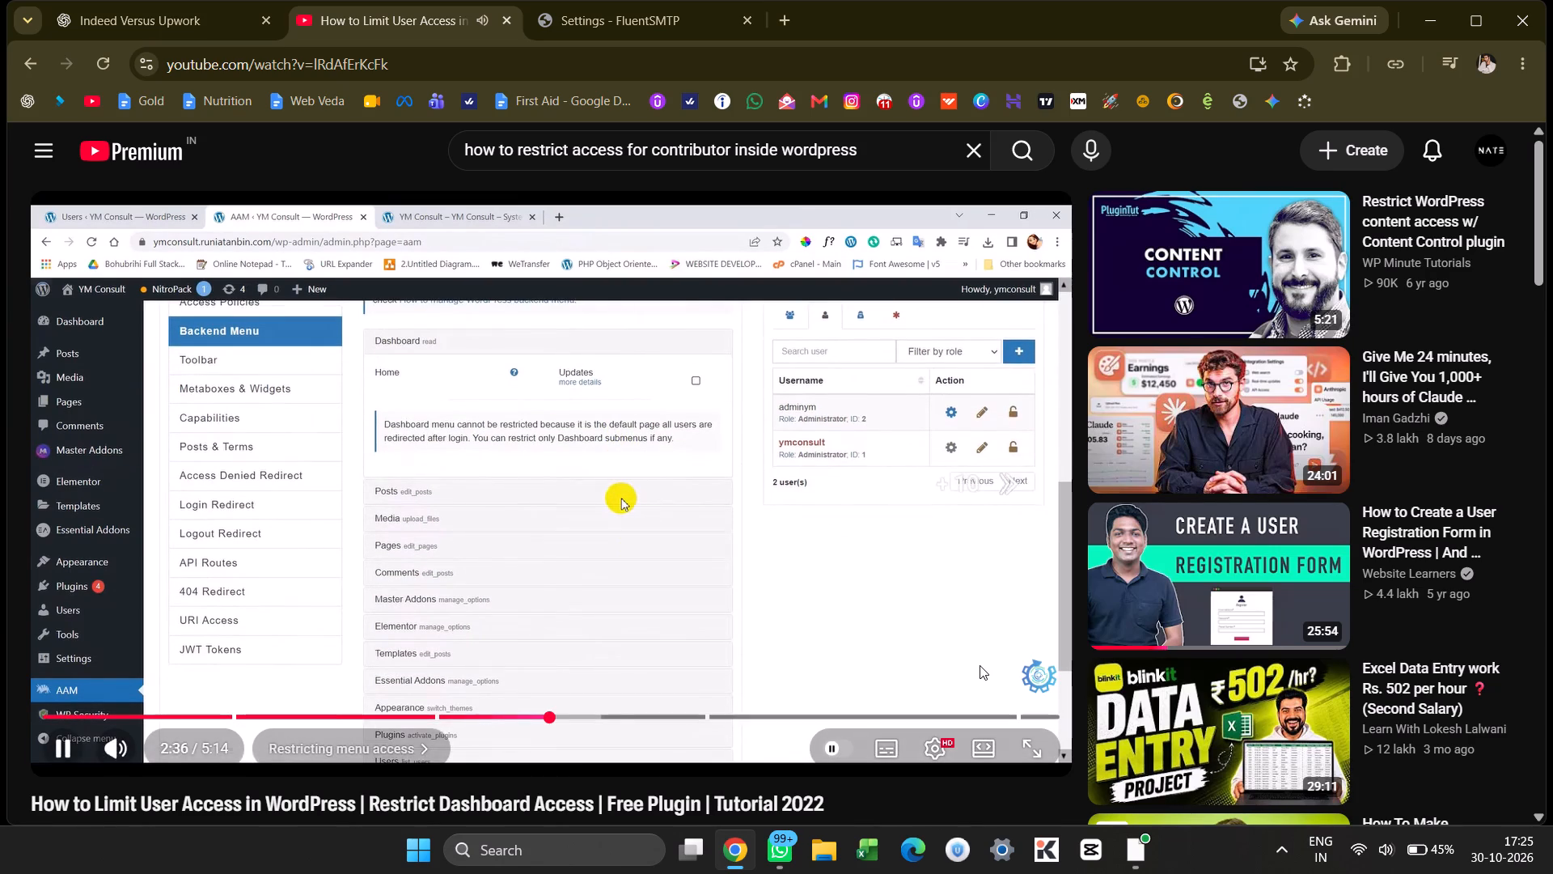
key("Right")
key("Right")
key("Right")
key("Right")
key("Right")
key("Right")
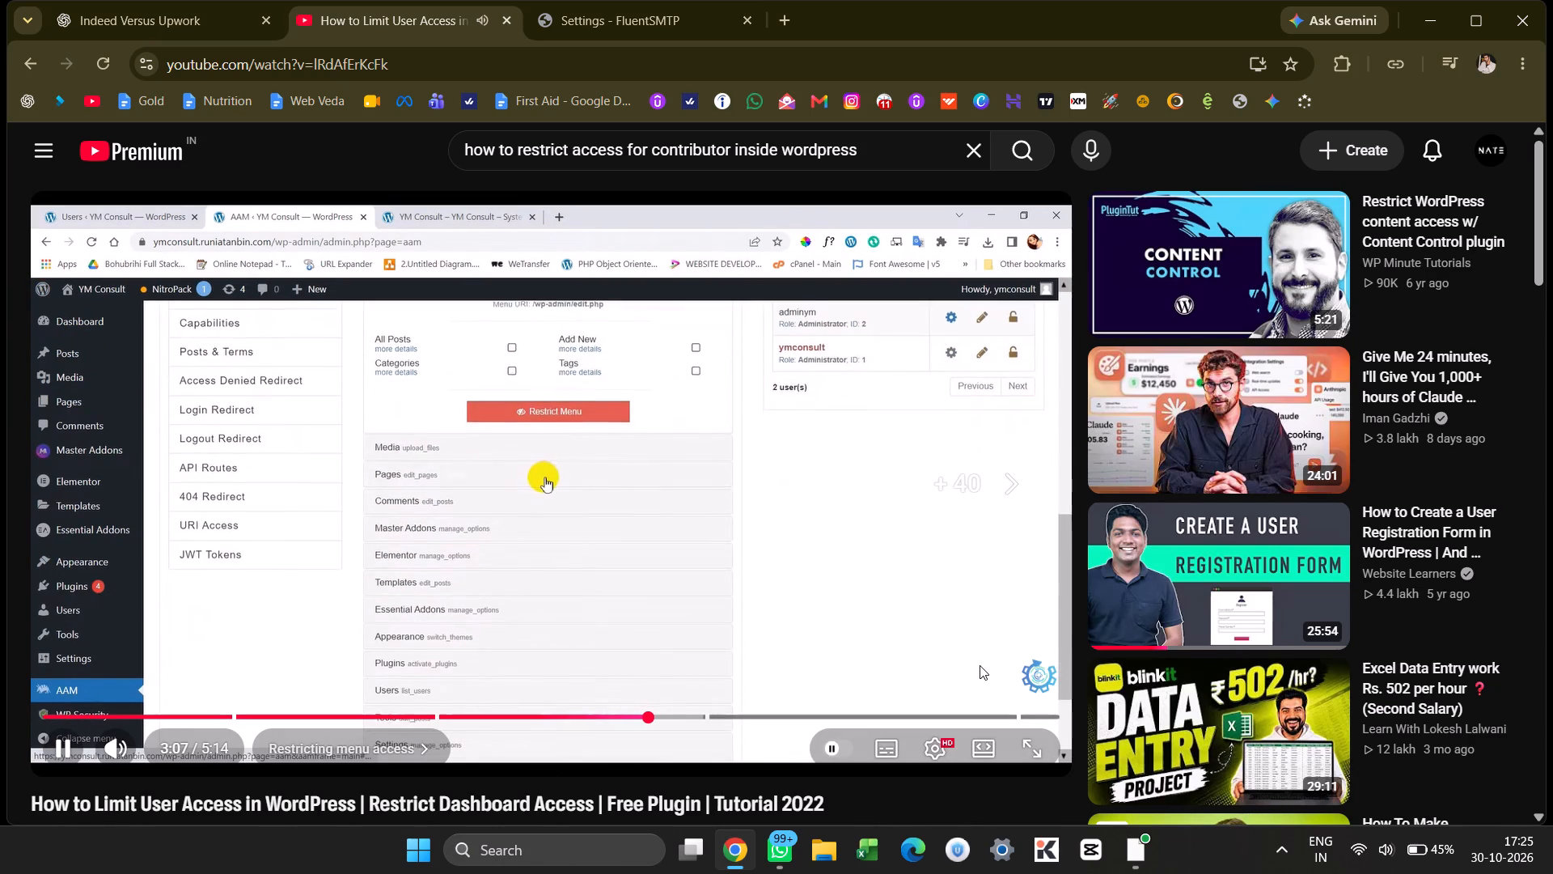
left_click(773, 494)
scroll(773, 494, "up", 2)
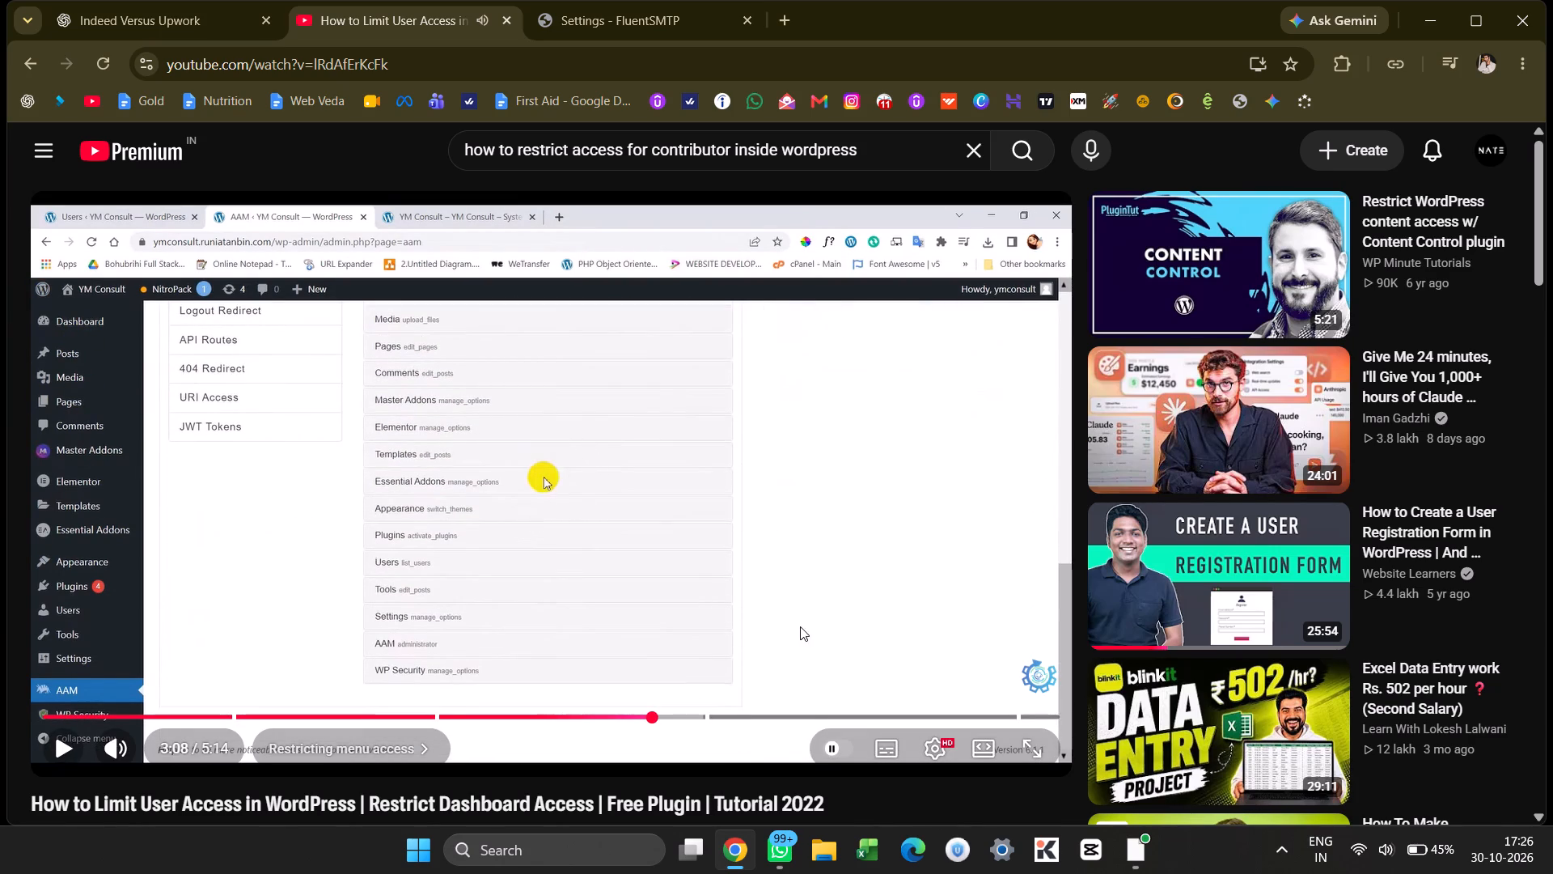
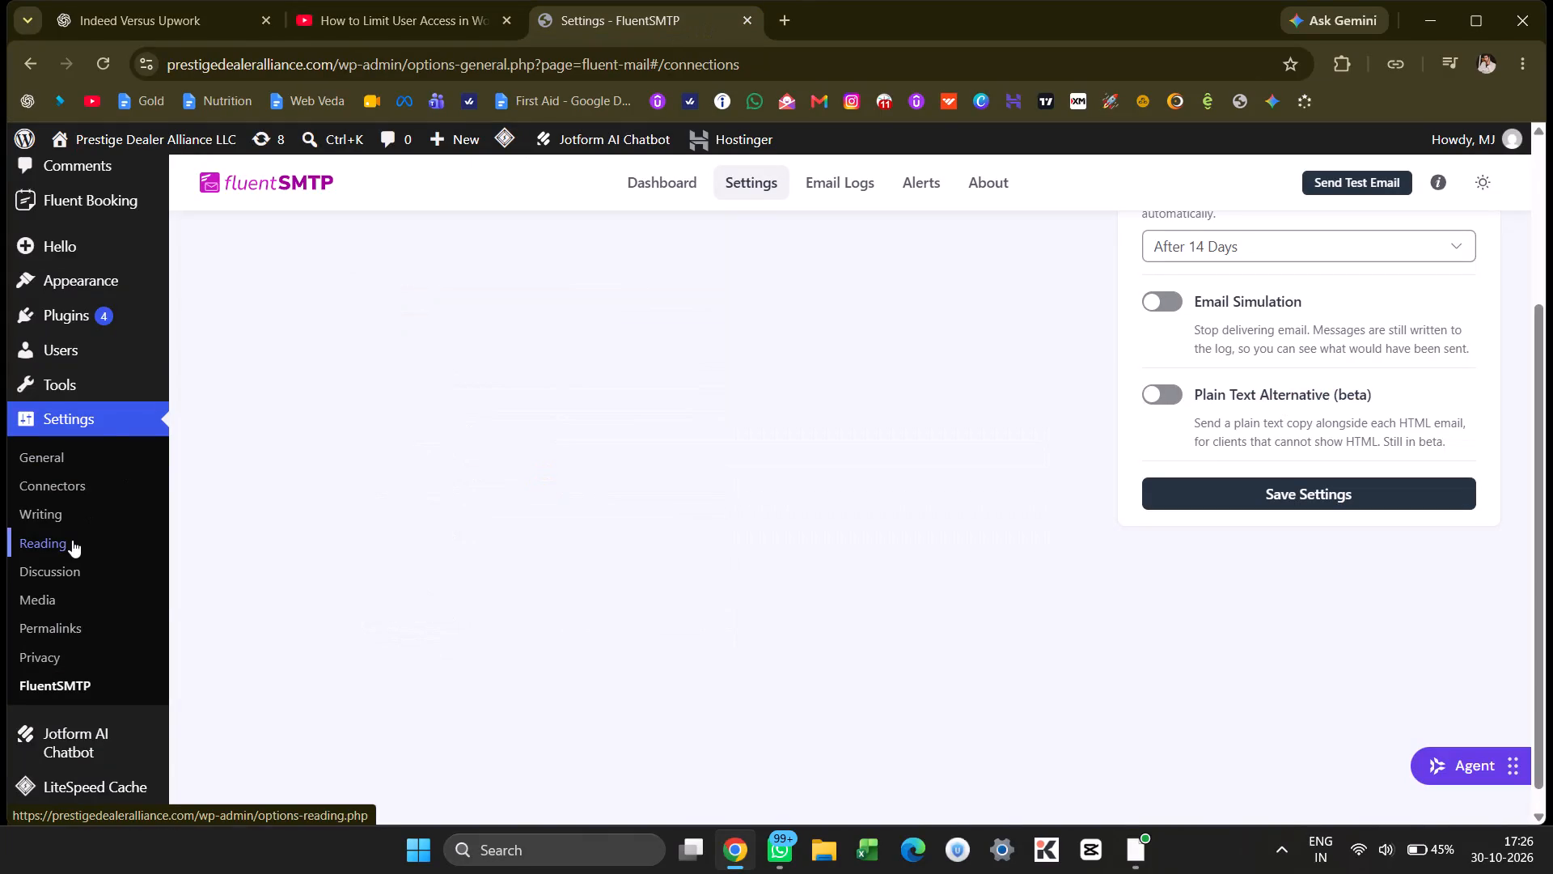
Open the Add Plugins page in the site's WordPress dashboard.
left_click_drag(288, 362, 311, 341)
left_click(311, 341)
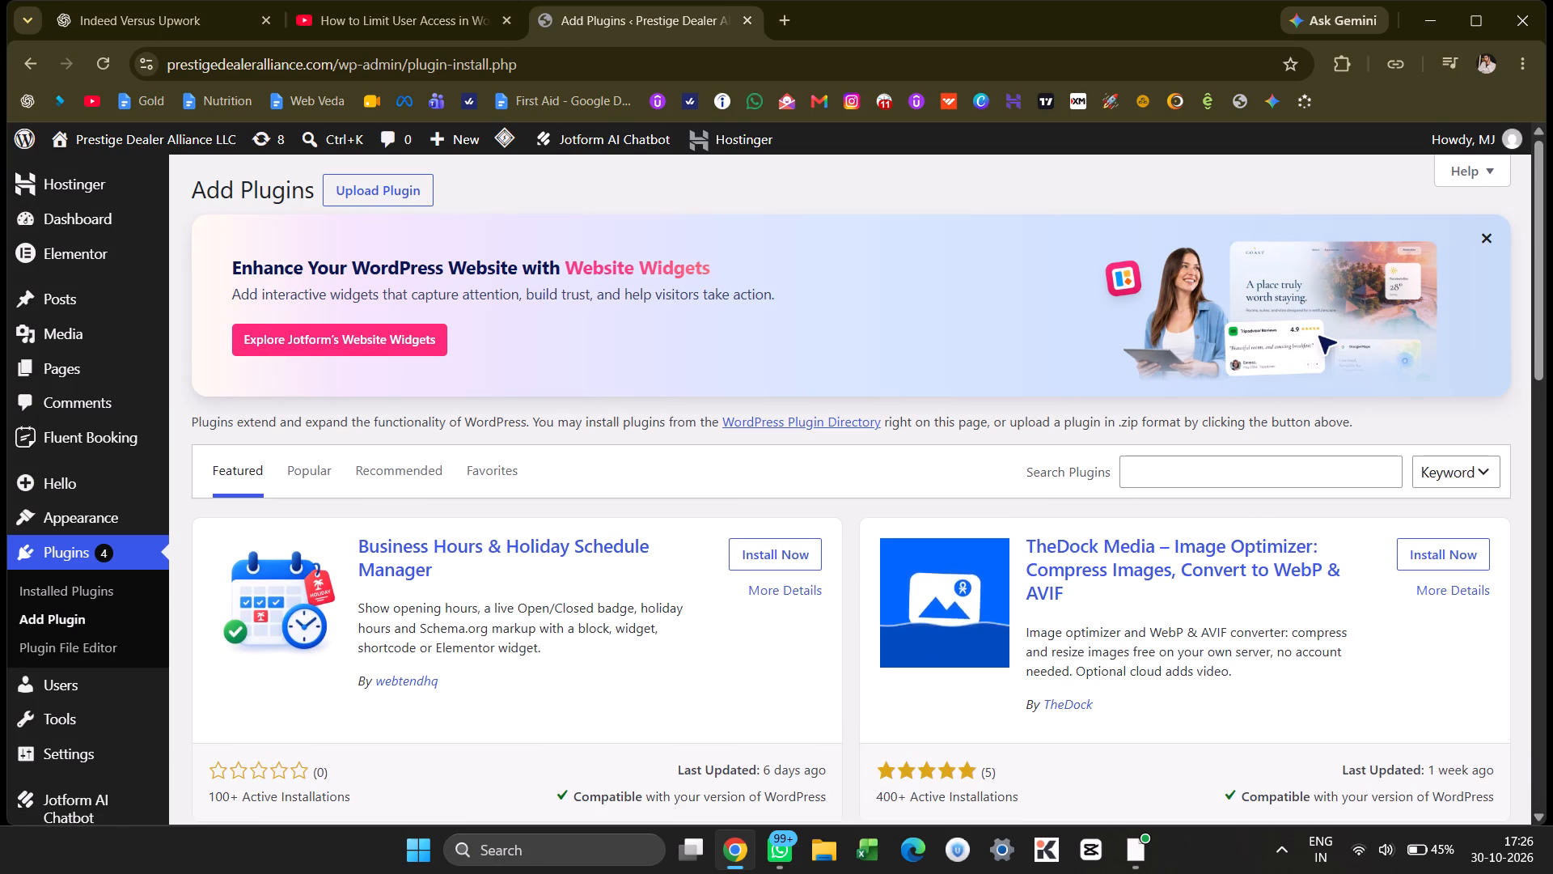
Search the plugin directory for "AAM" and look through the matching plugins for the one used in the tutorial.
left_click(1217, 476)
type("AA")
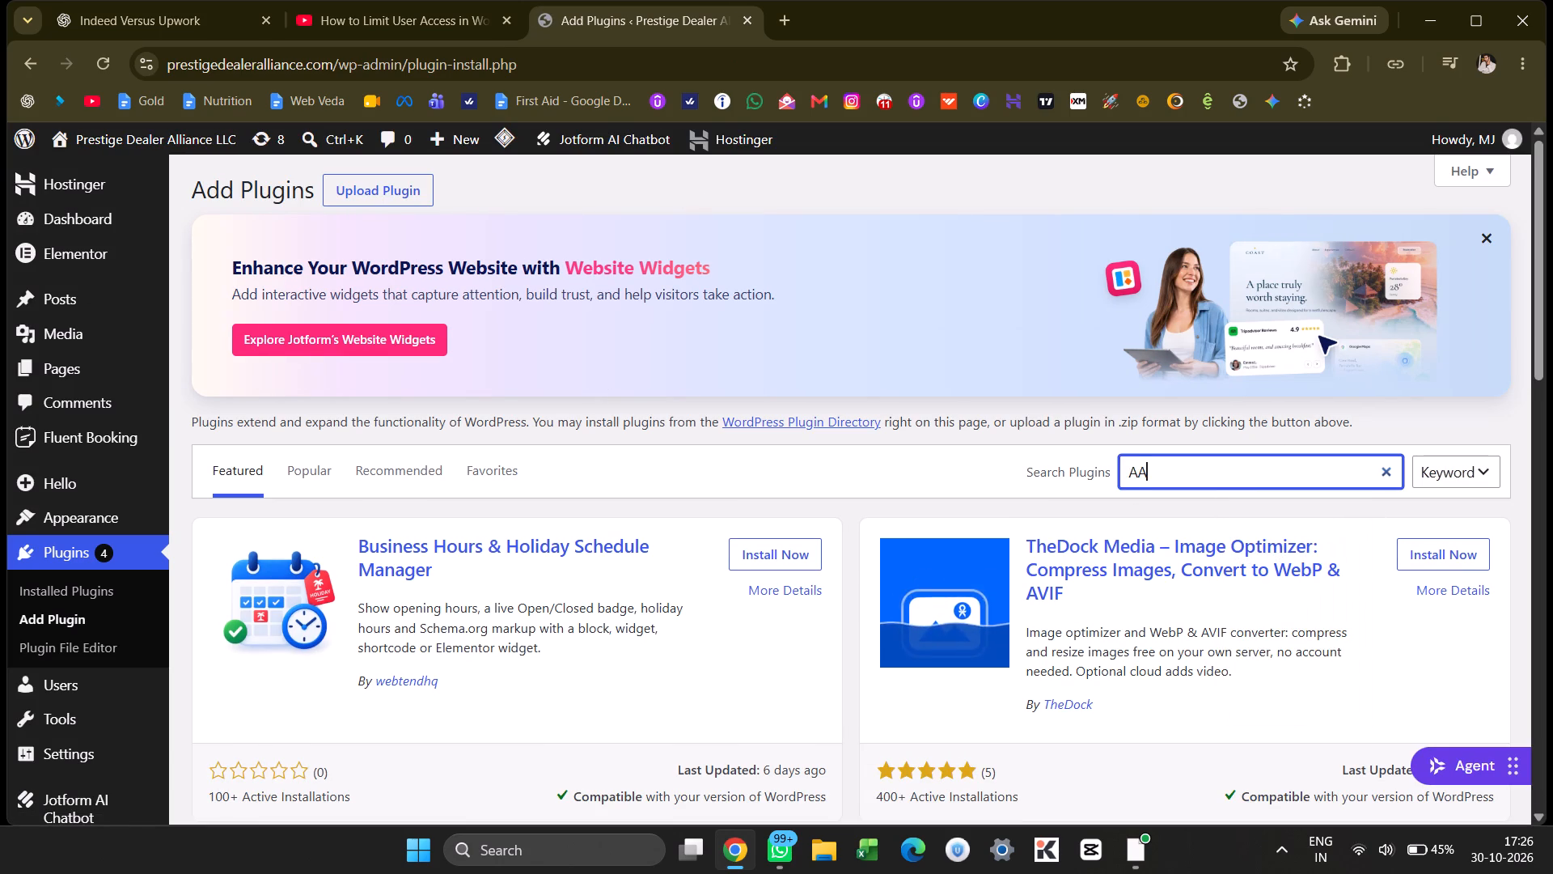
key("shift+m")
key("Return")
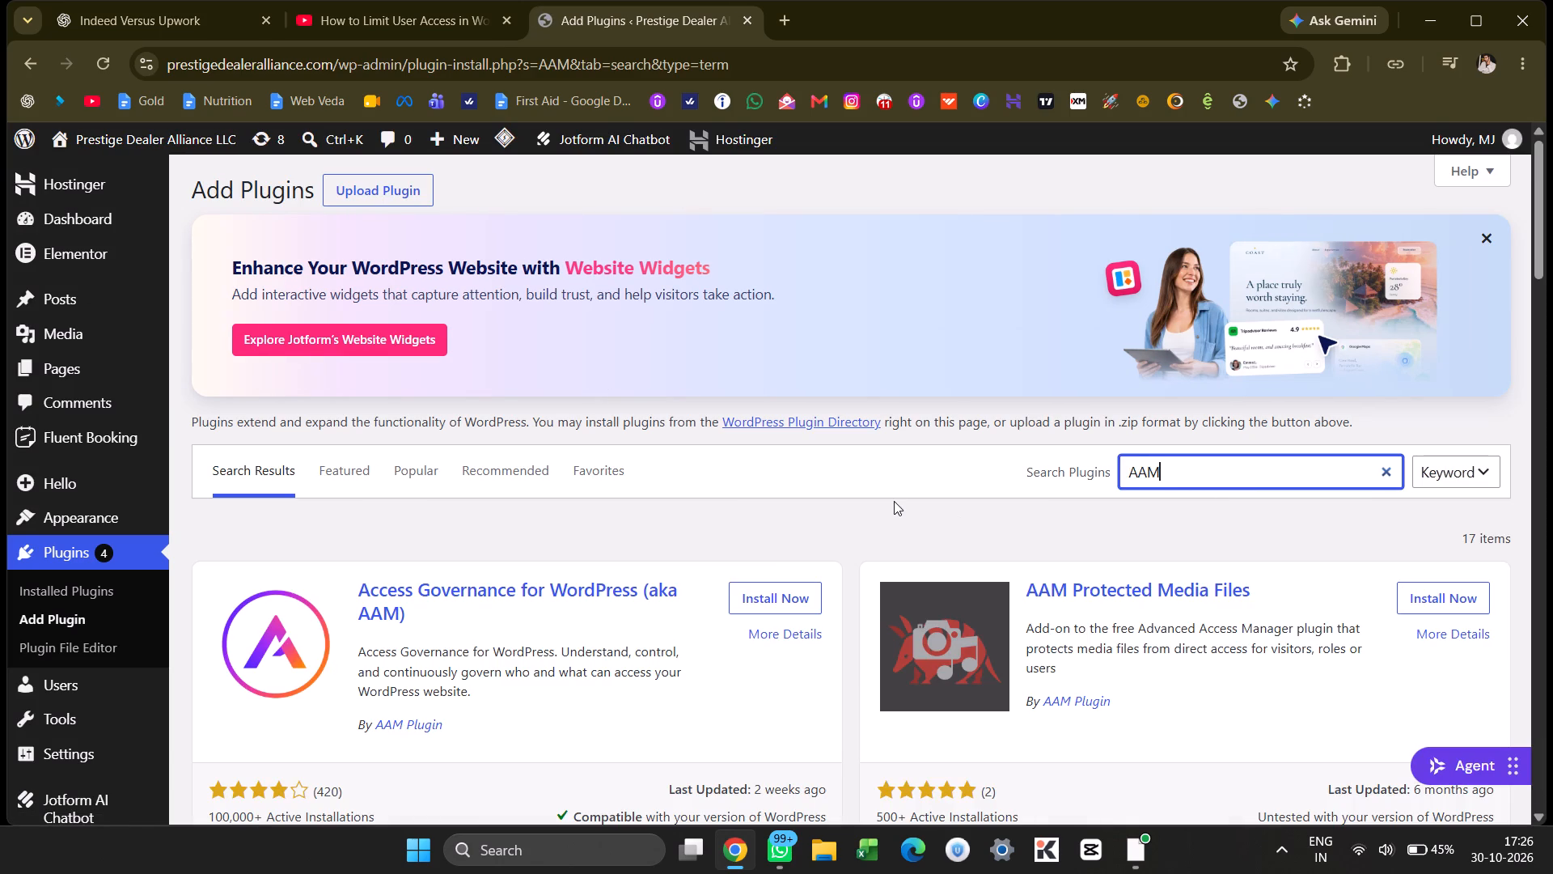
scroll(760, 557, "down", 1)
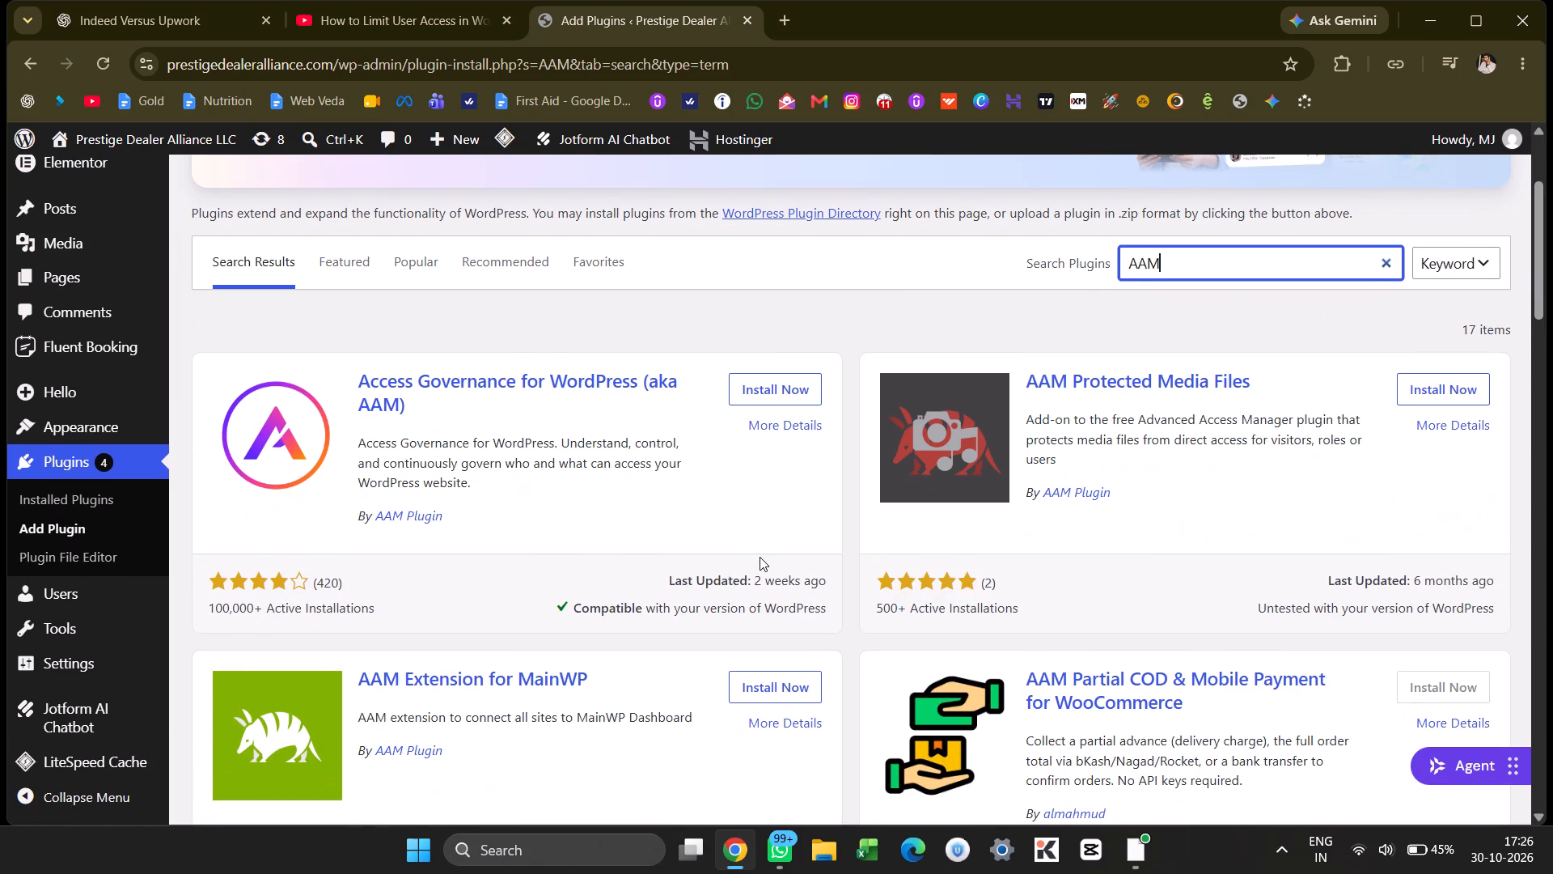
scroll(760, 557, "down", 4)
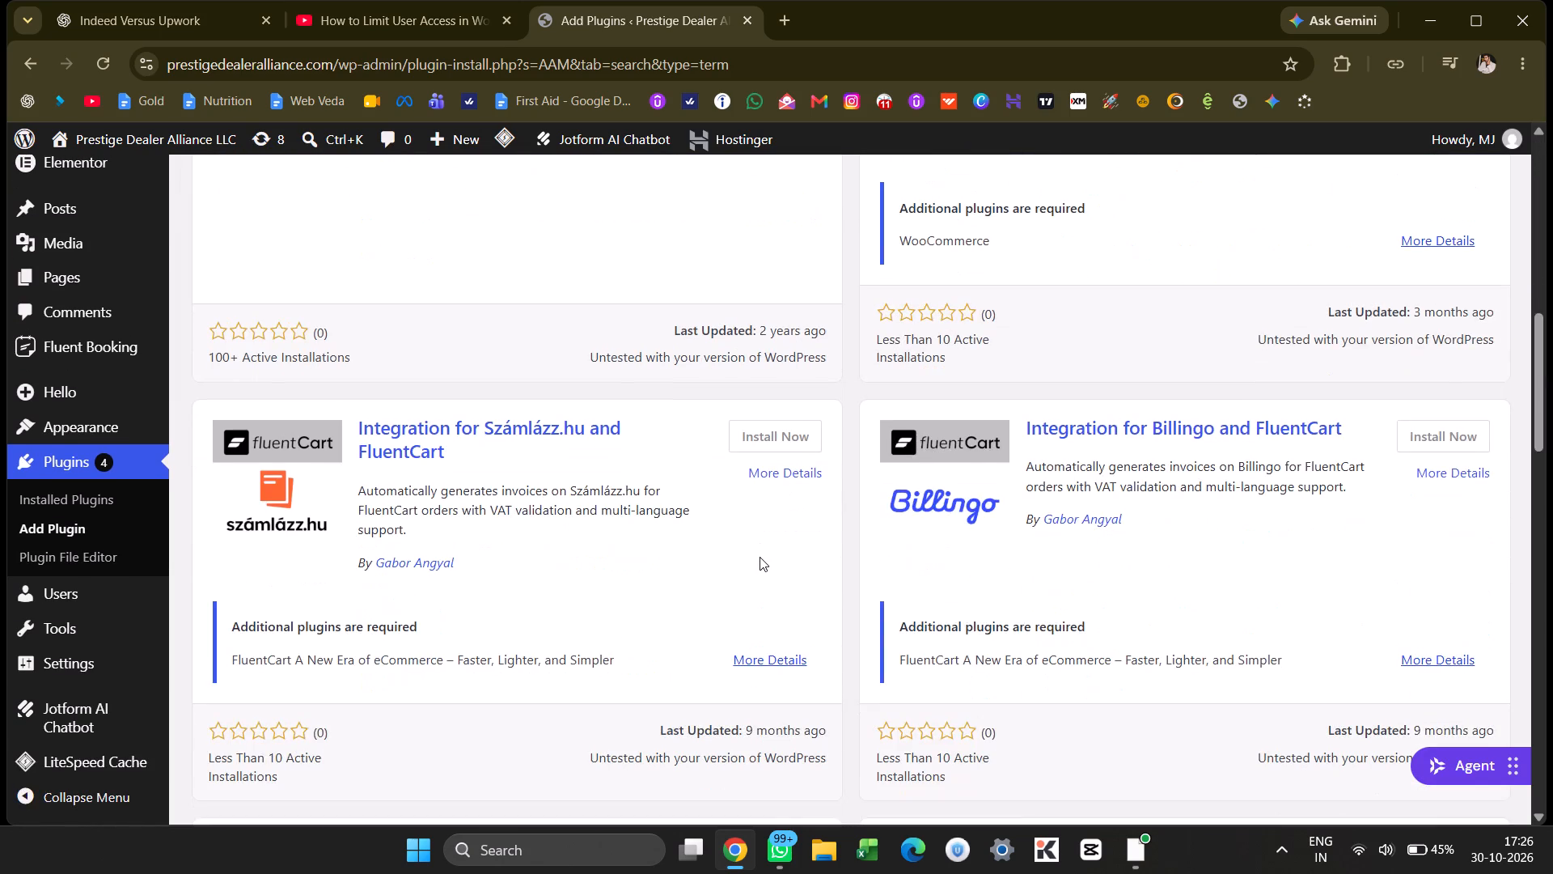
scroll(760, 557, "down", 5)
scroll(760, 557, "up", 11)
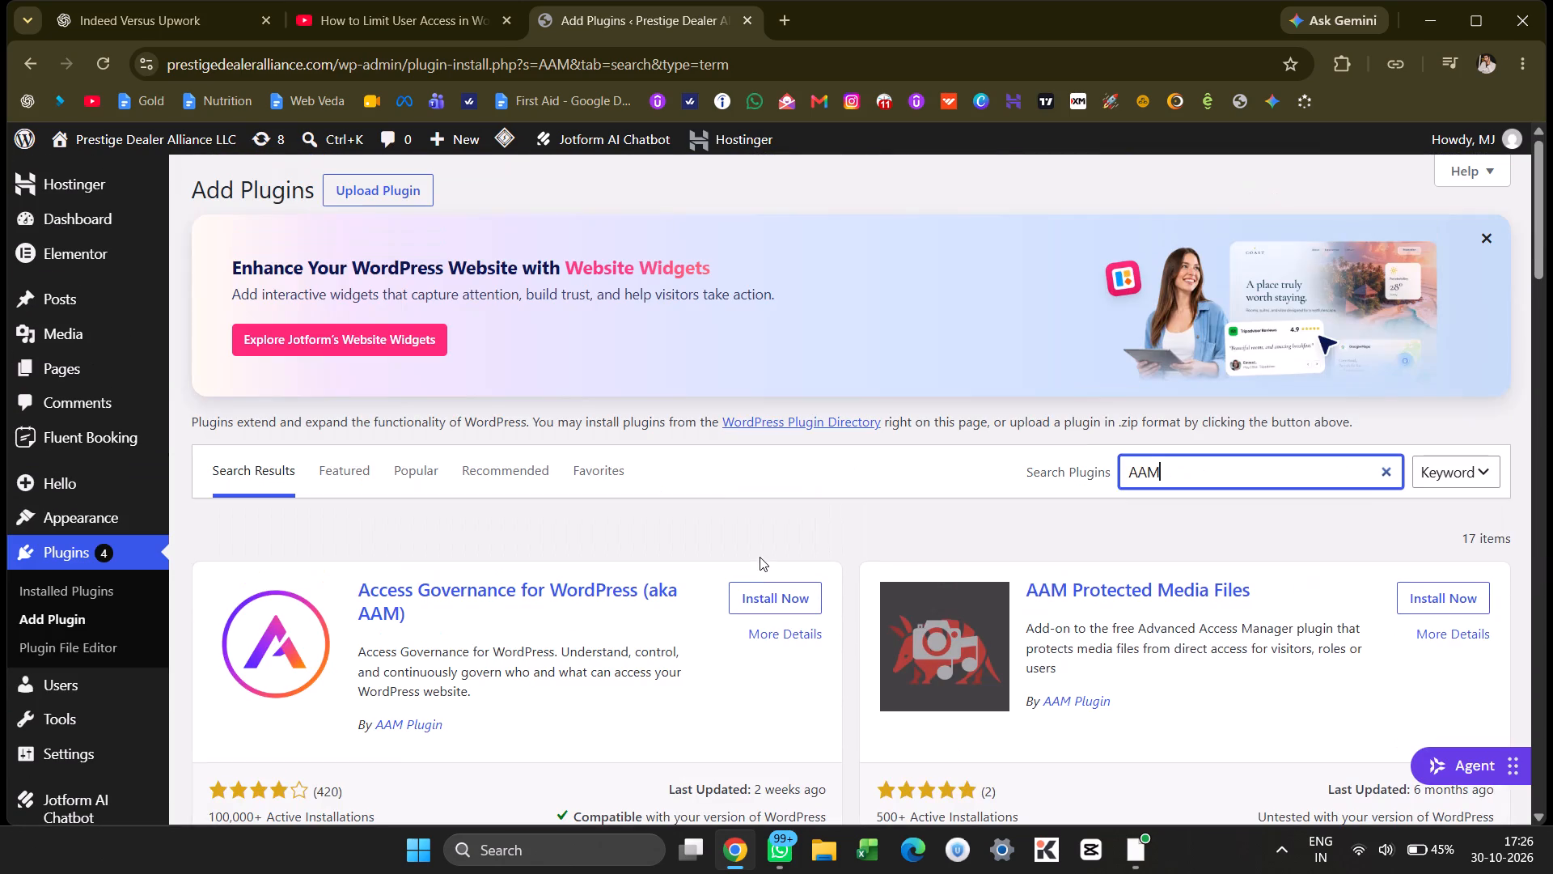
Replace the plugin search with "Advanced user access", correcting the spelling of the first word.
key("BackSpace")
key("BackSpace")
type("vanced user access")
key("Return")
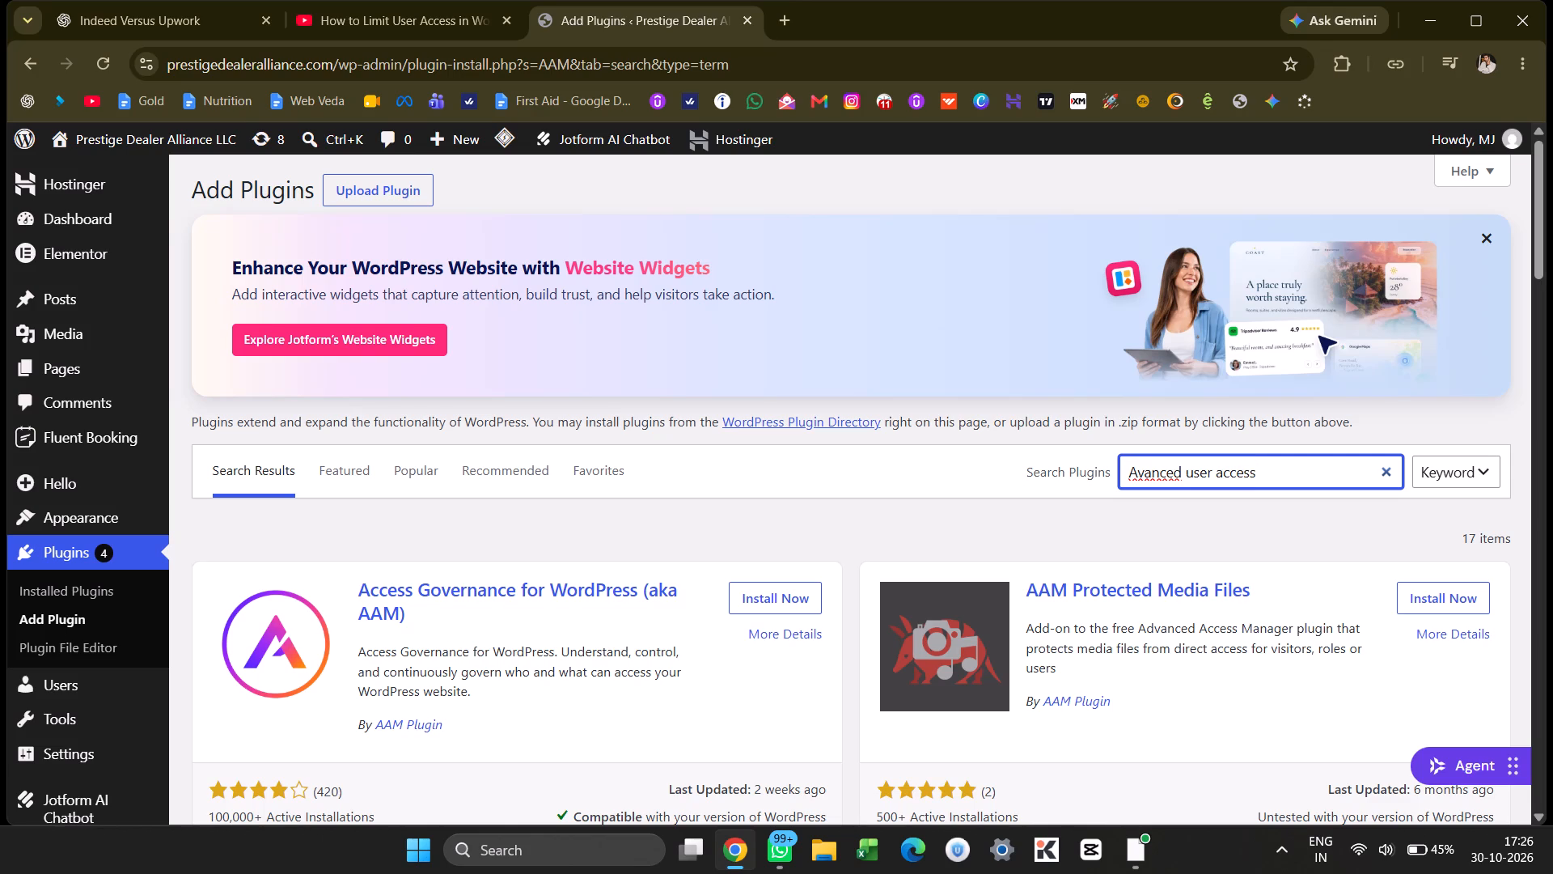
left_click(1153, 476)
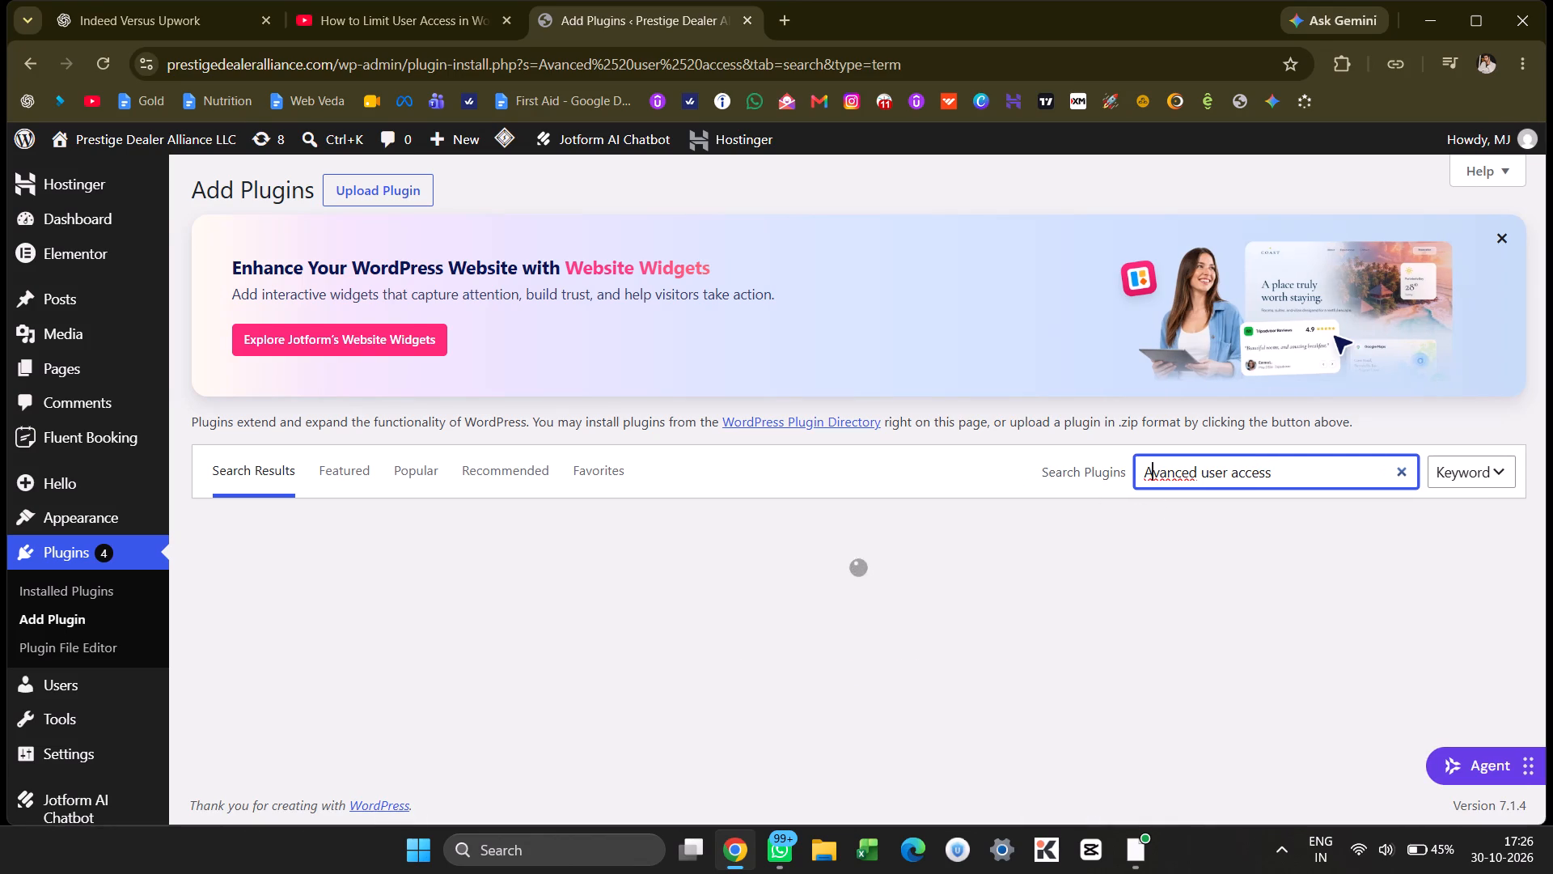
key("d")
key("Return")
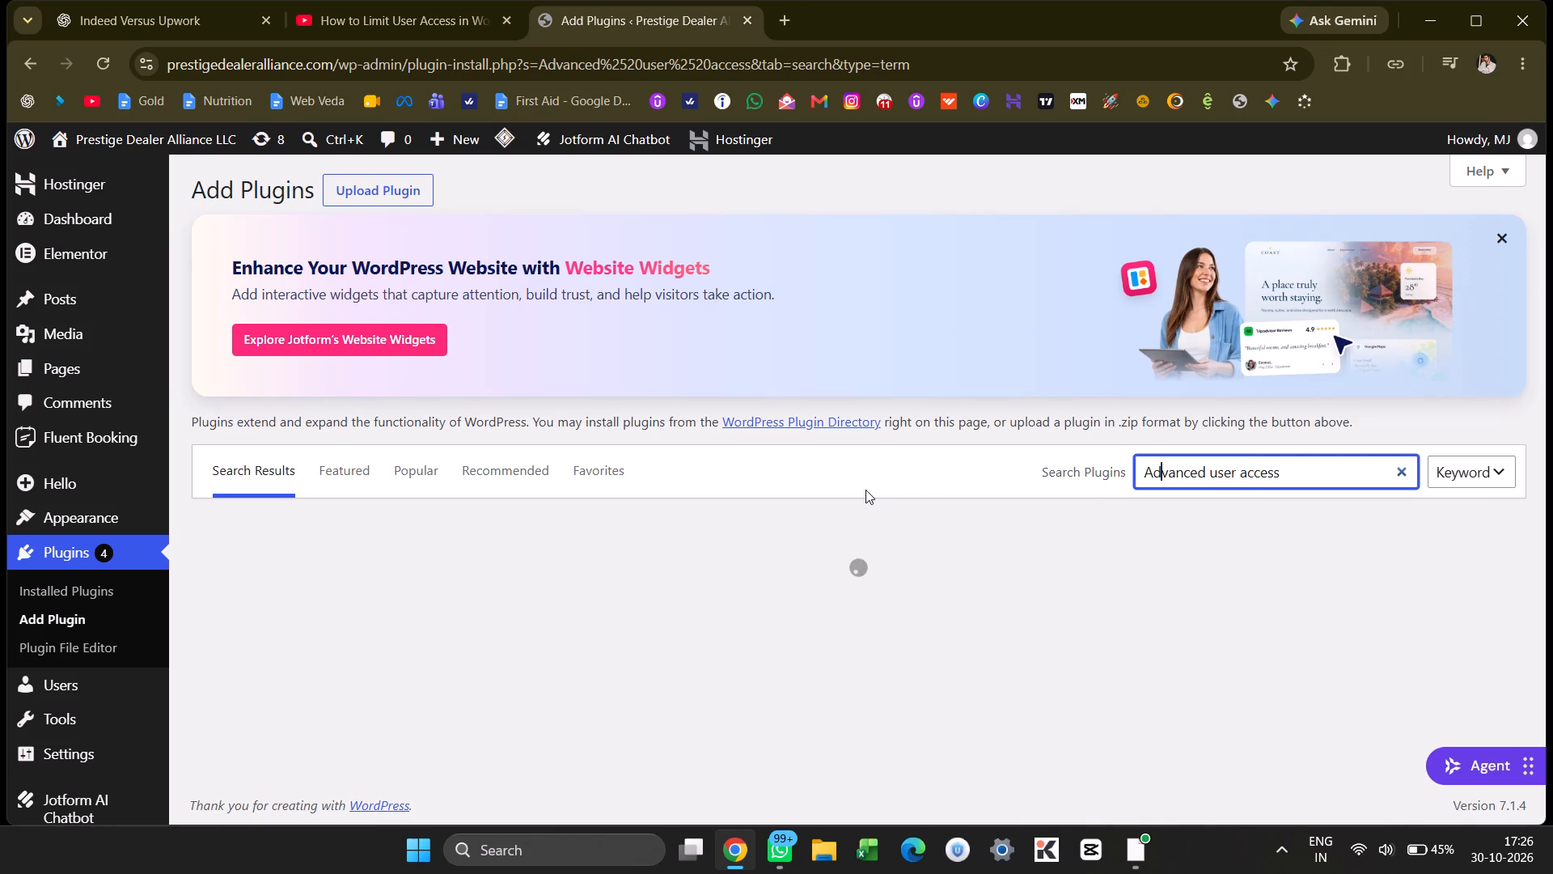
Look through the "Advanced user access" results for a plugin that restricts user access to the dashboard.
scroll(865, 490, "down", 2)
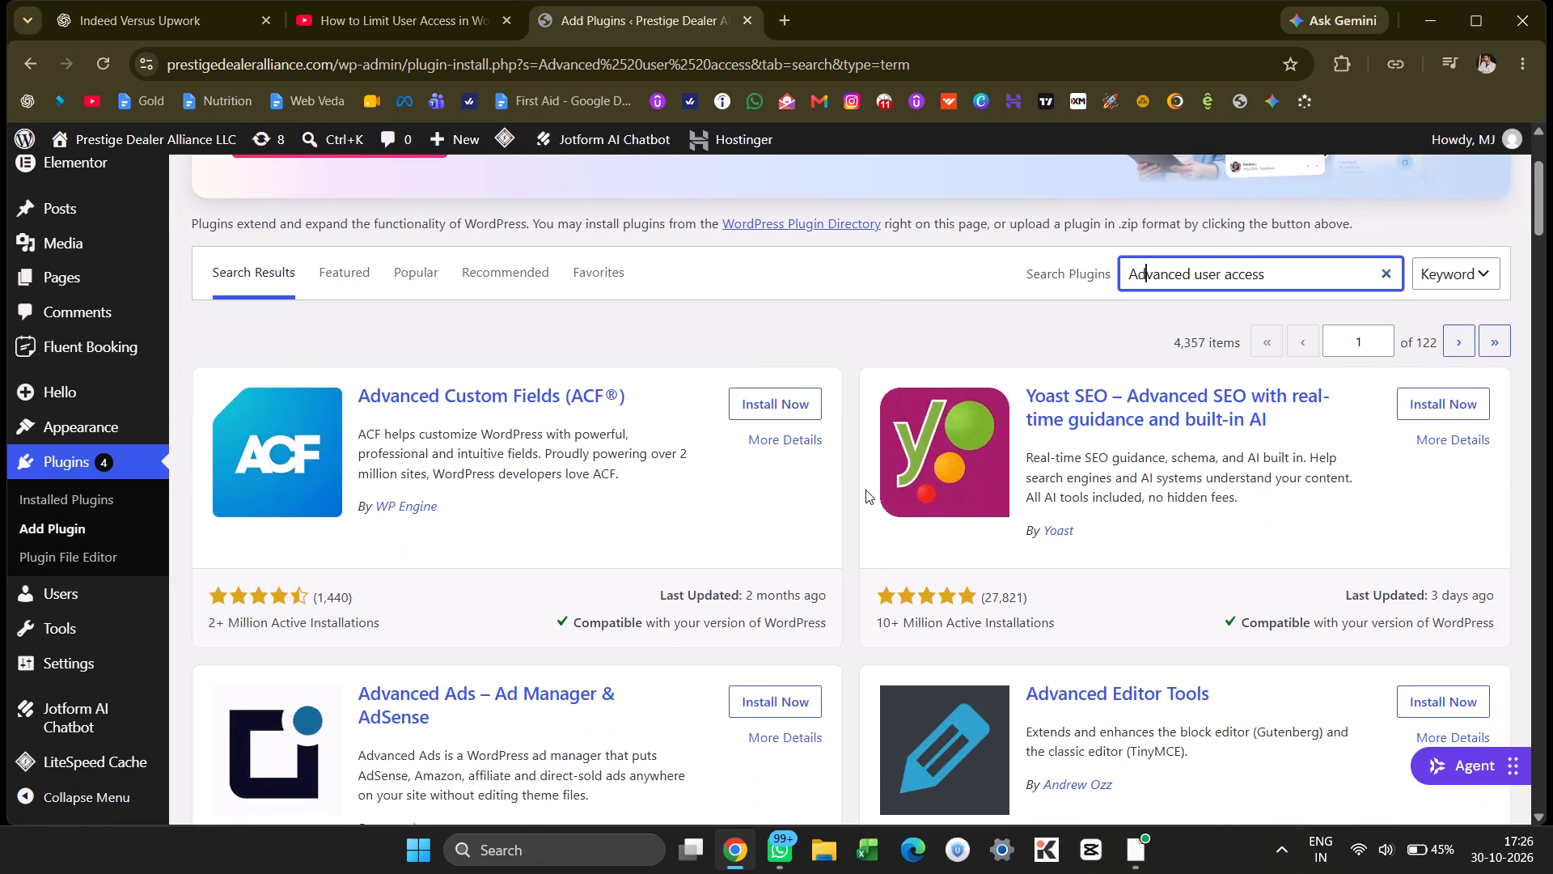
scroll(865, 490, "down", 8)
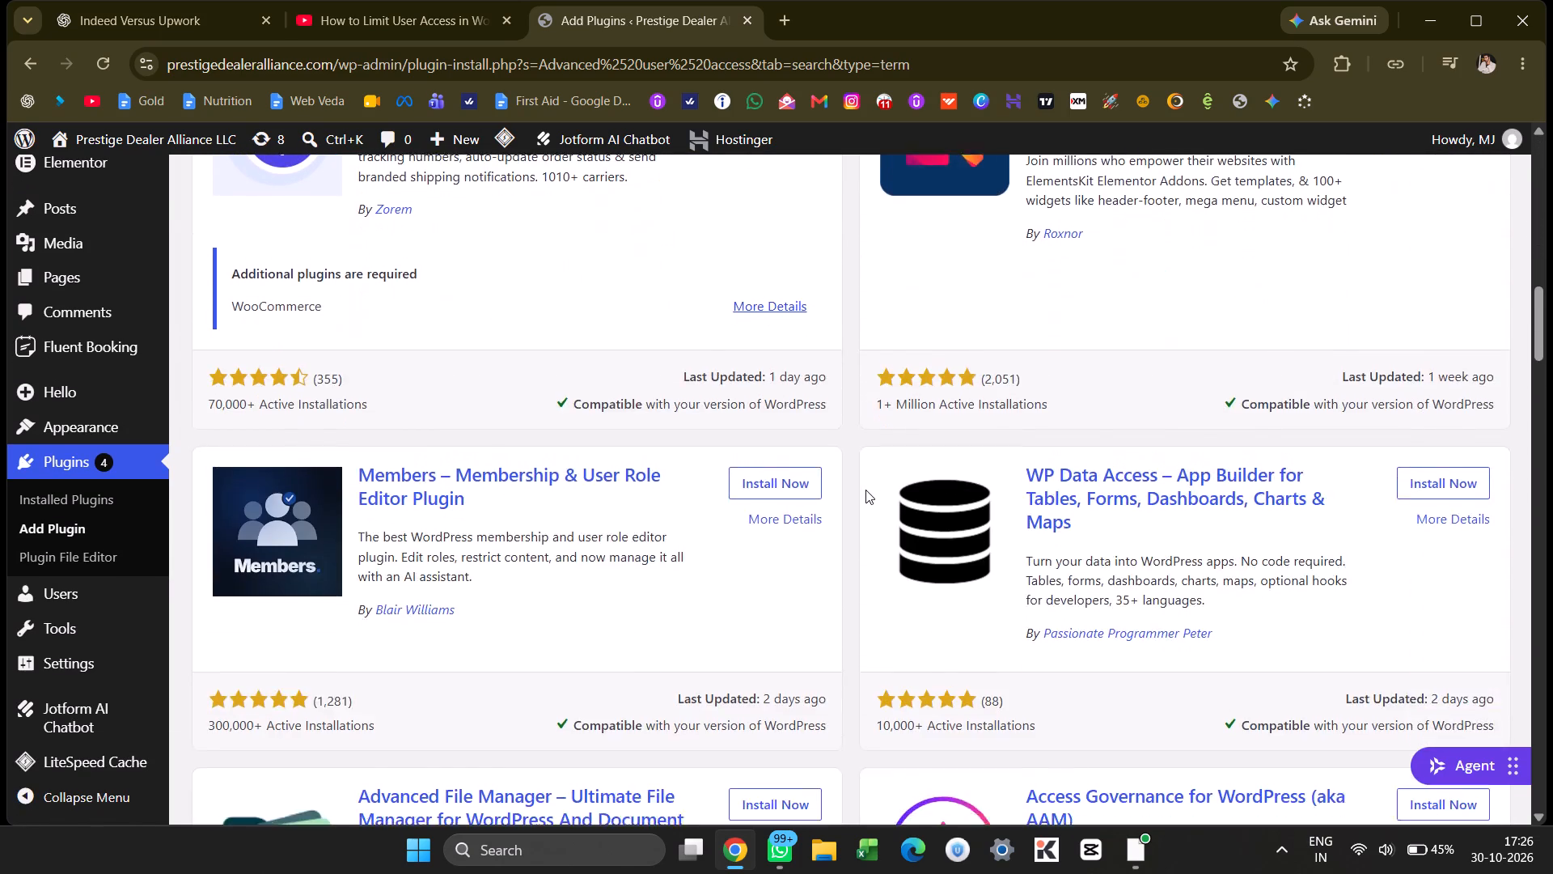
scroll(865, 490, "up", 1)
scroll(865, 490, "down", 7)
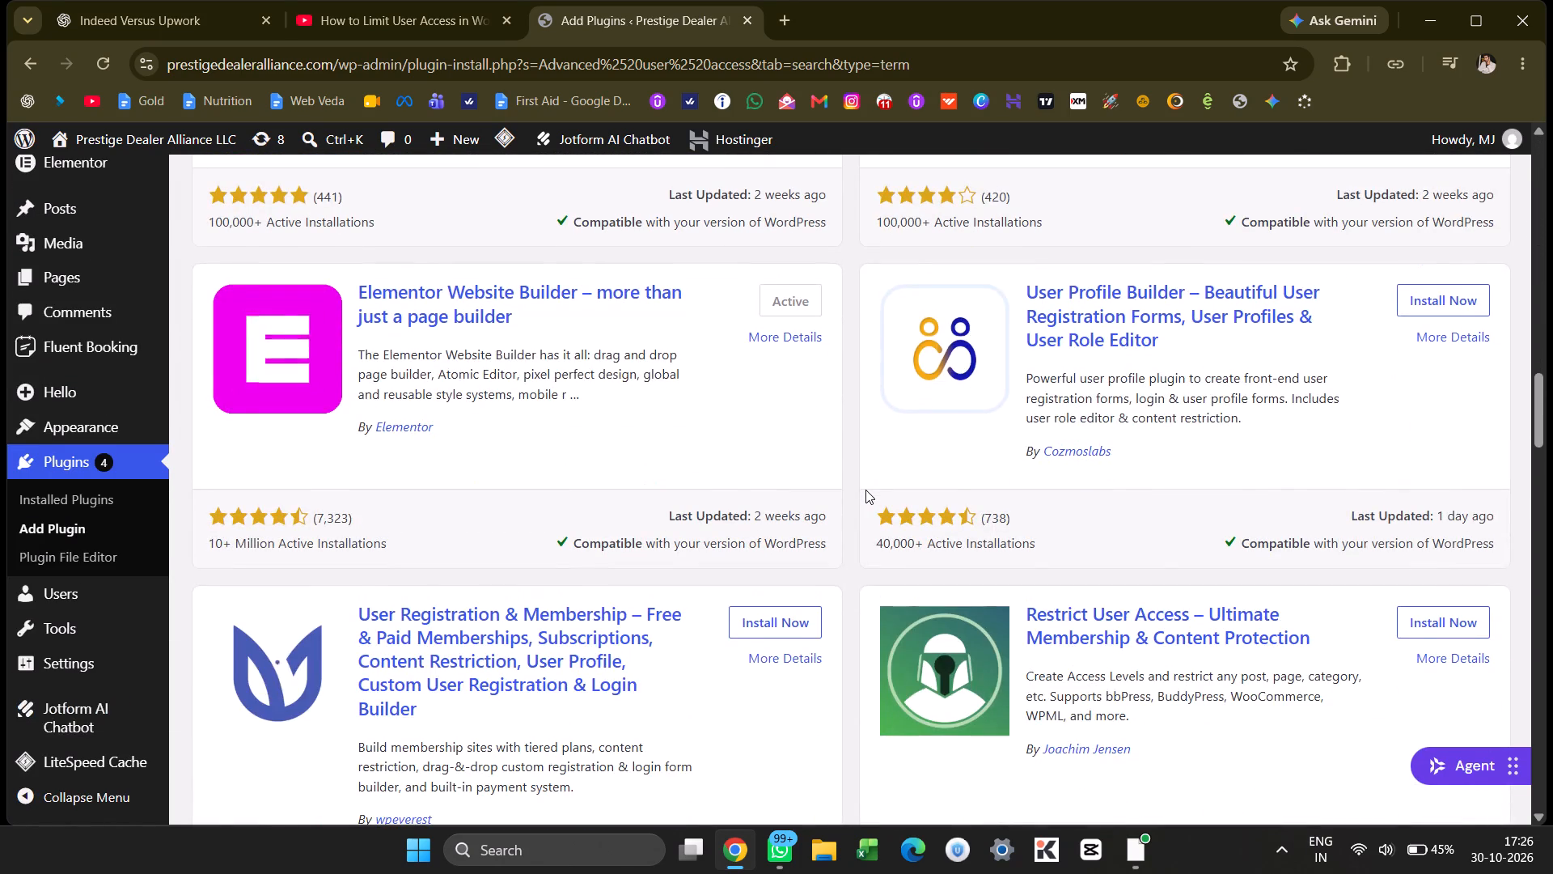
scroll(865, 490, "up", 11)
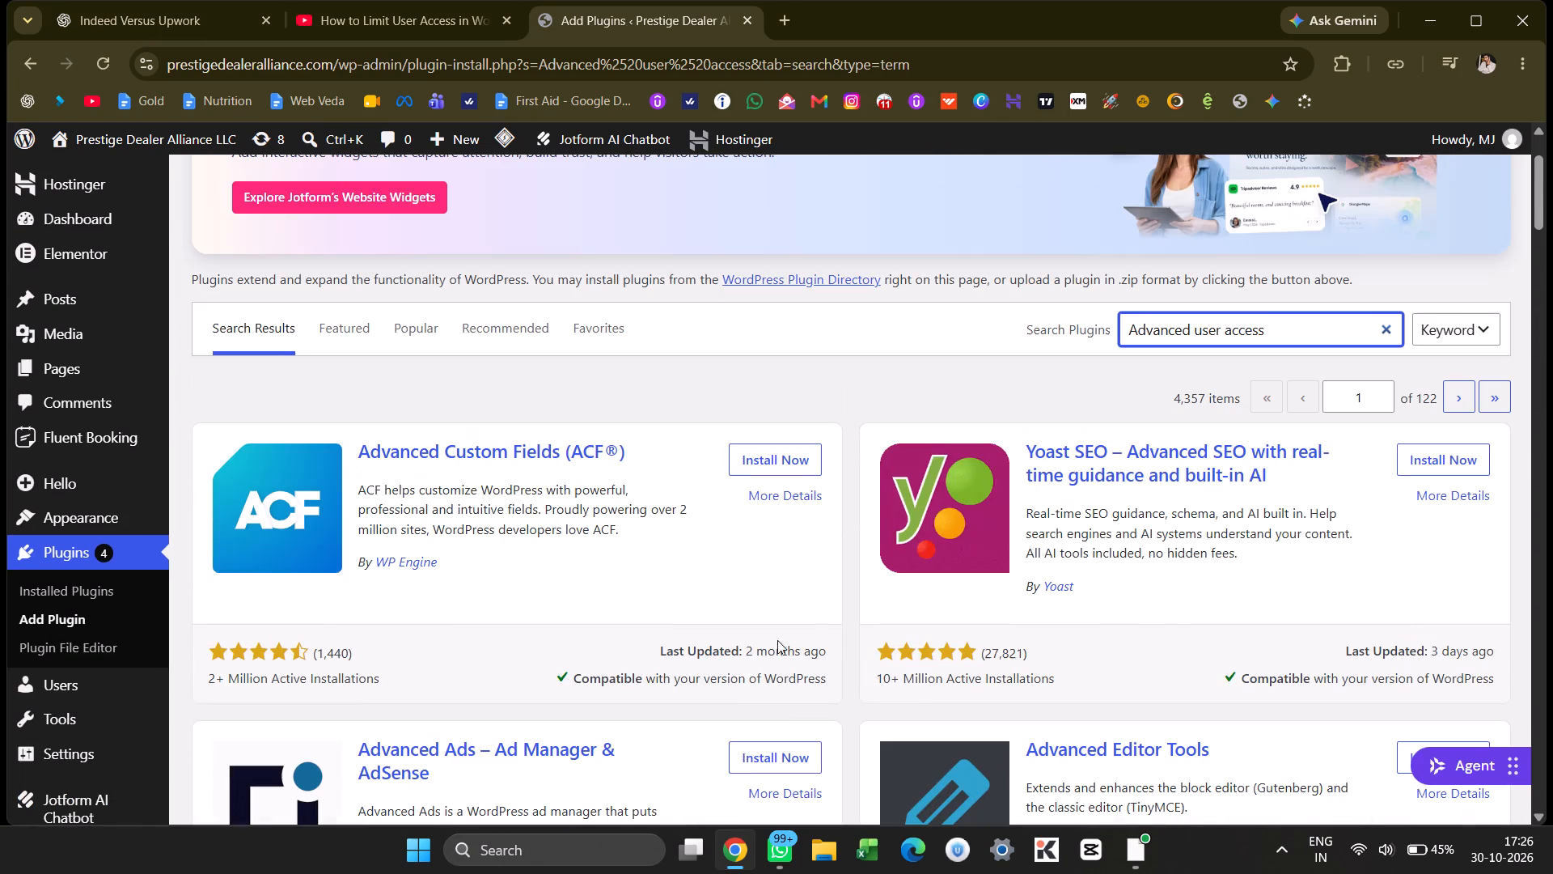
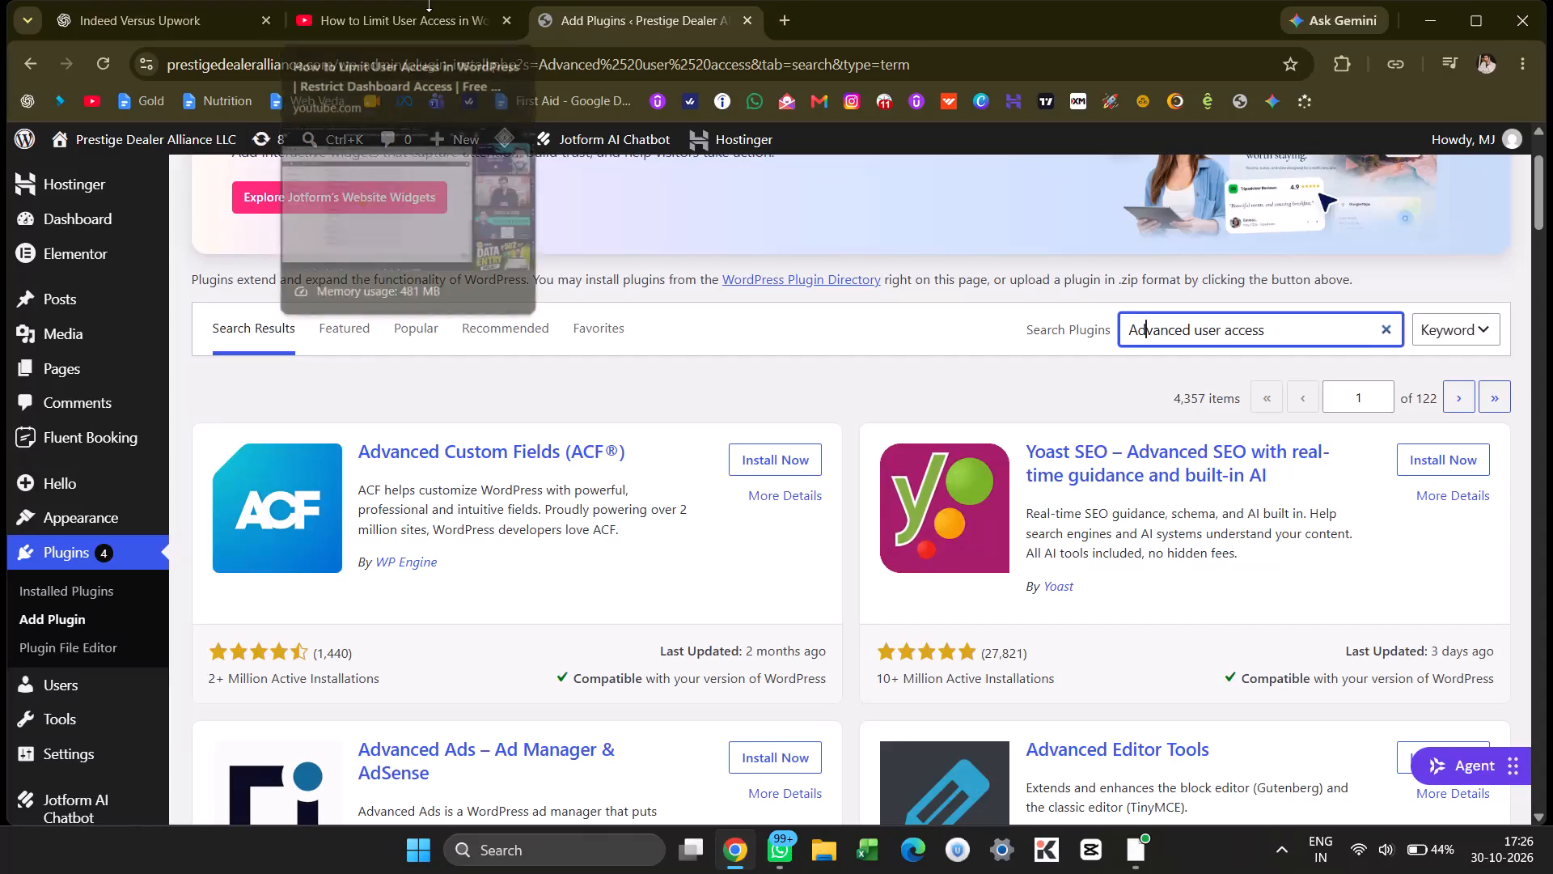
Return to the YouTube search results and open the video "How to Restrict Access to Pages Posts to Wordpress Users [Easy Guide]".
left_click(429, 8)
scroll(379, 350, "down", 1)
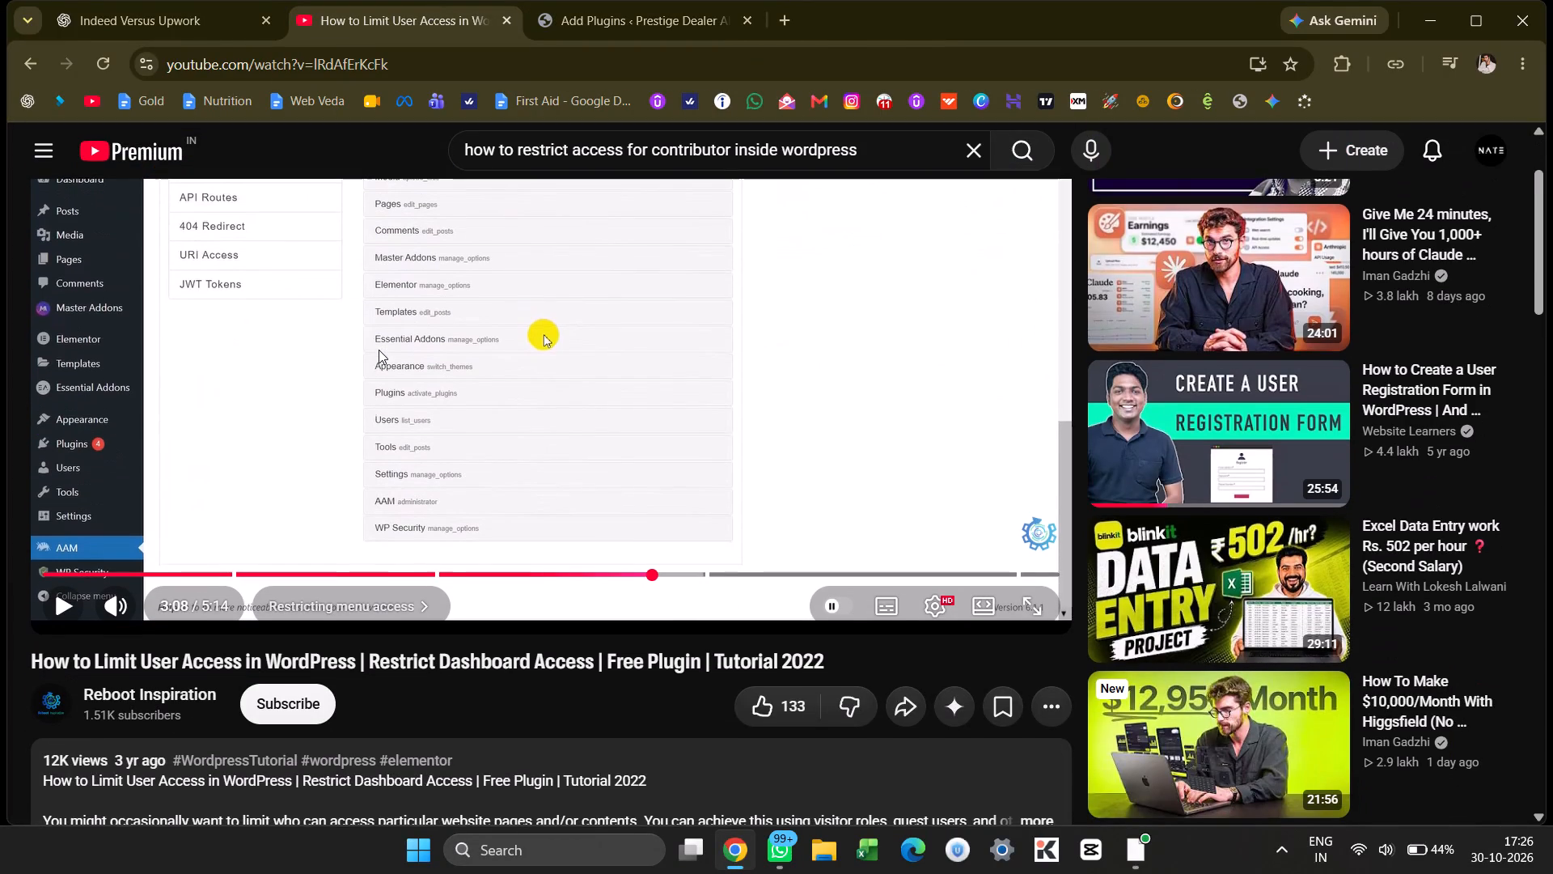
left_click(41, 66)
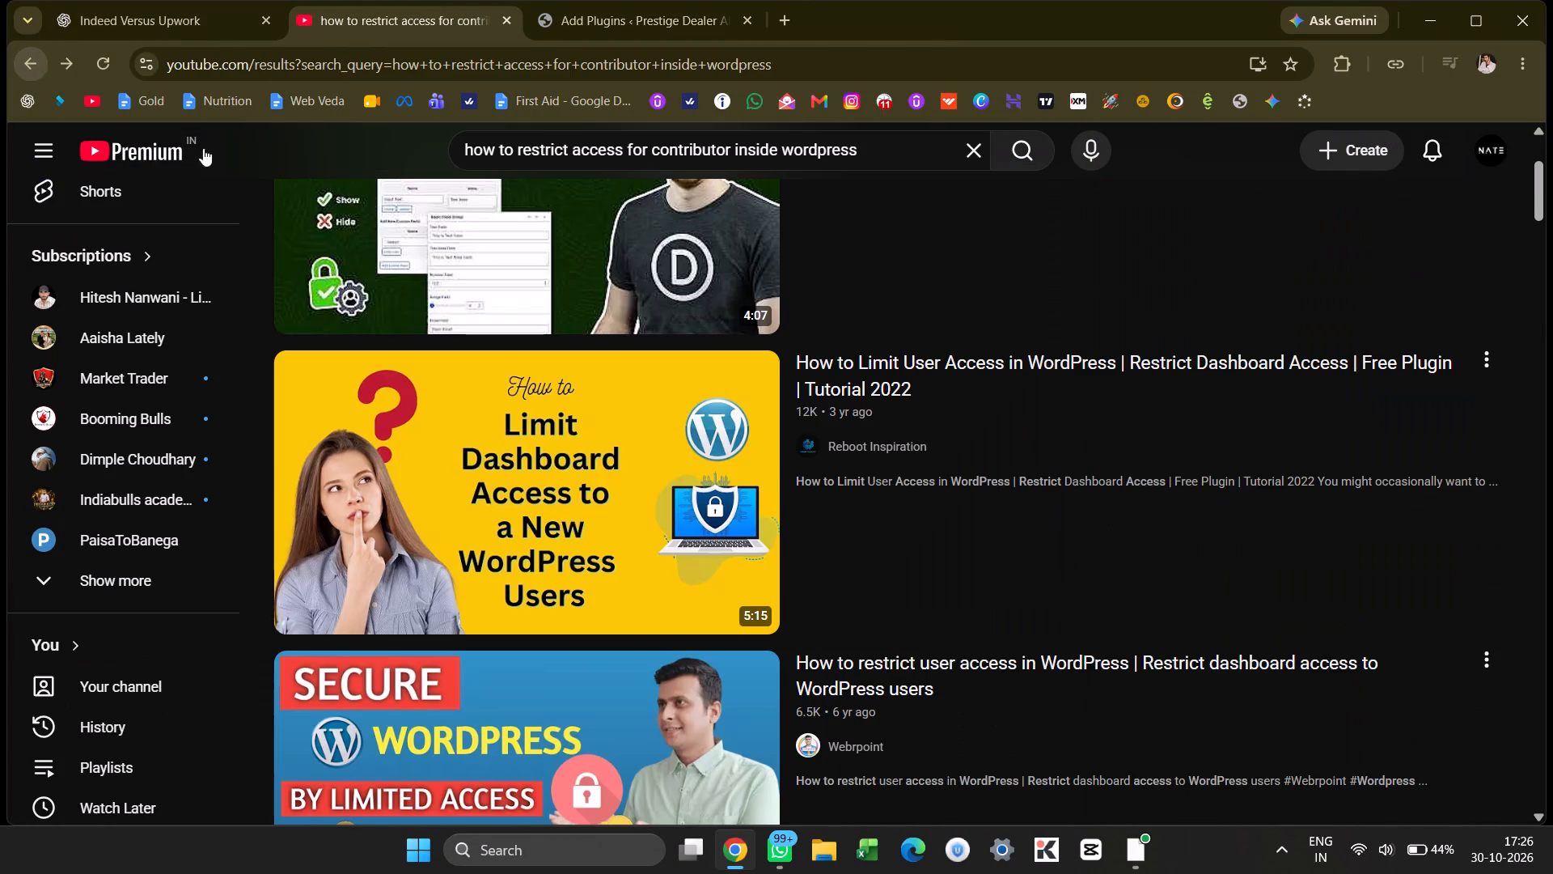
scroll(642, 443, "down", 4)
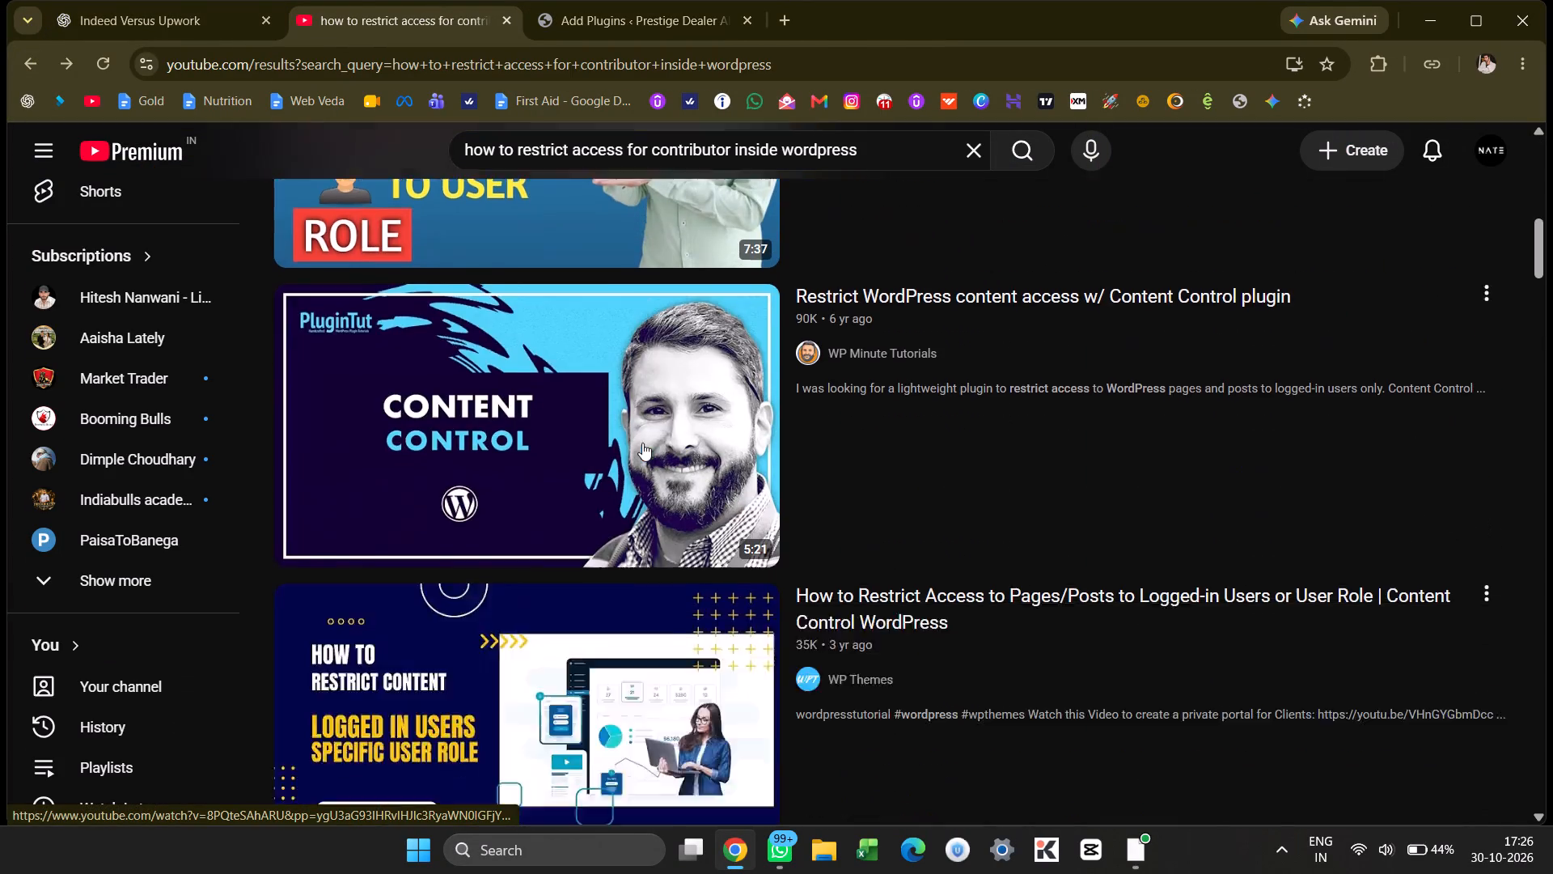
scroll(642, 443, "down", 8)
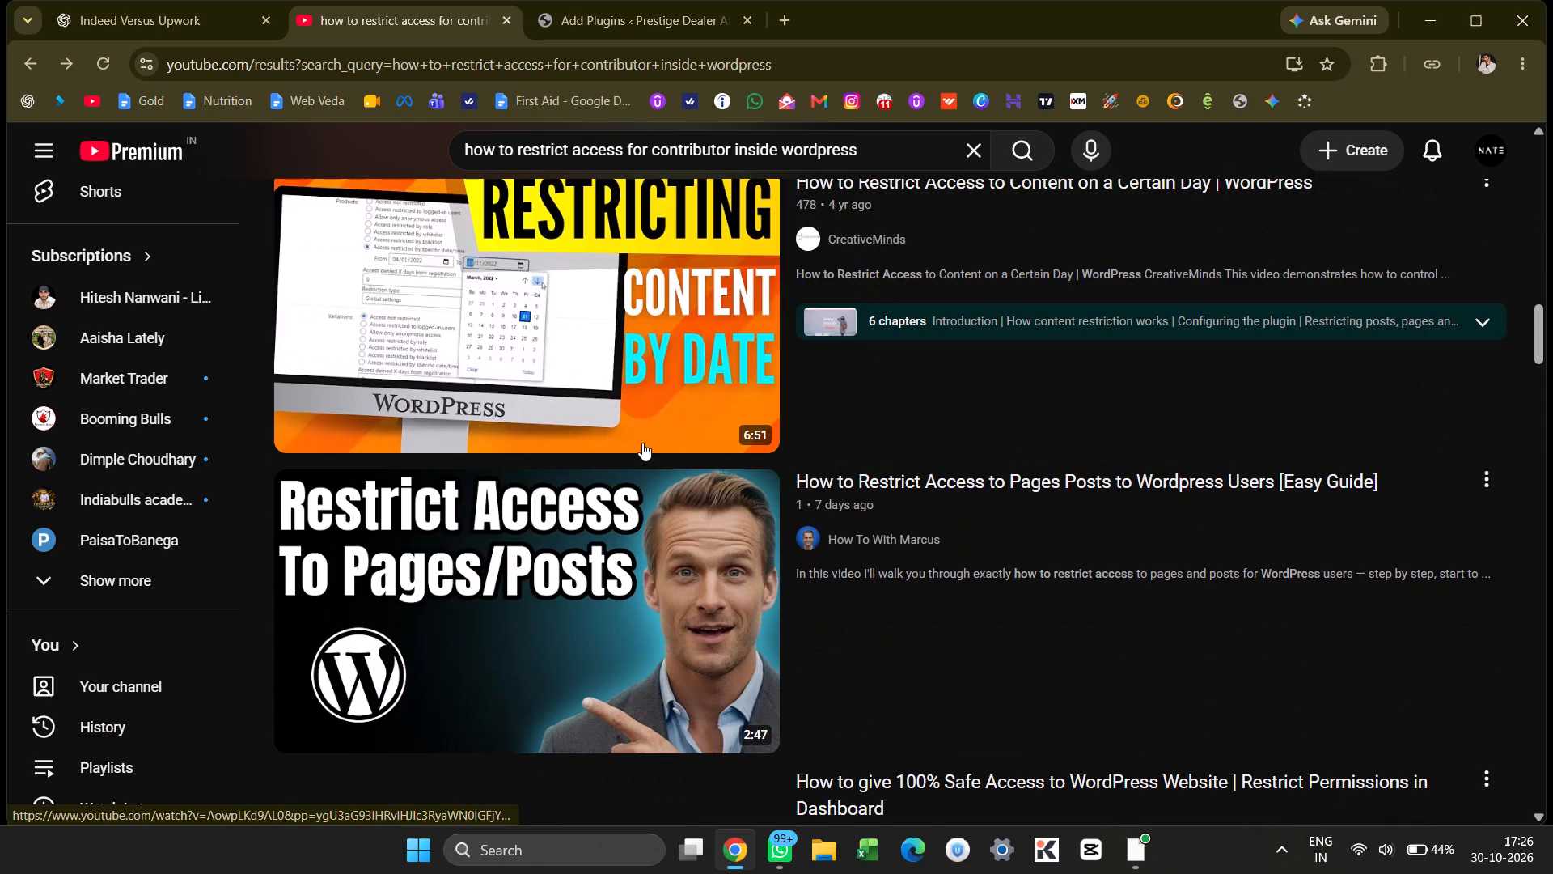
left_click(646, 578)
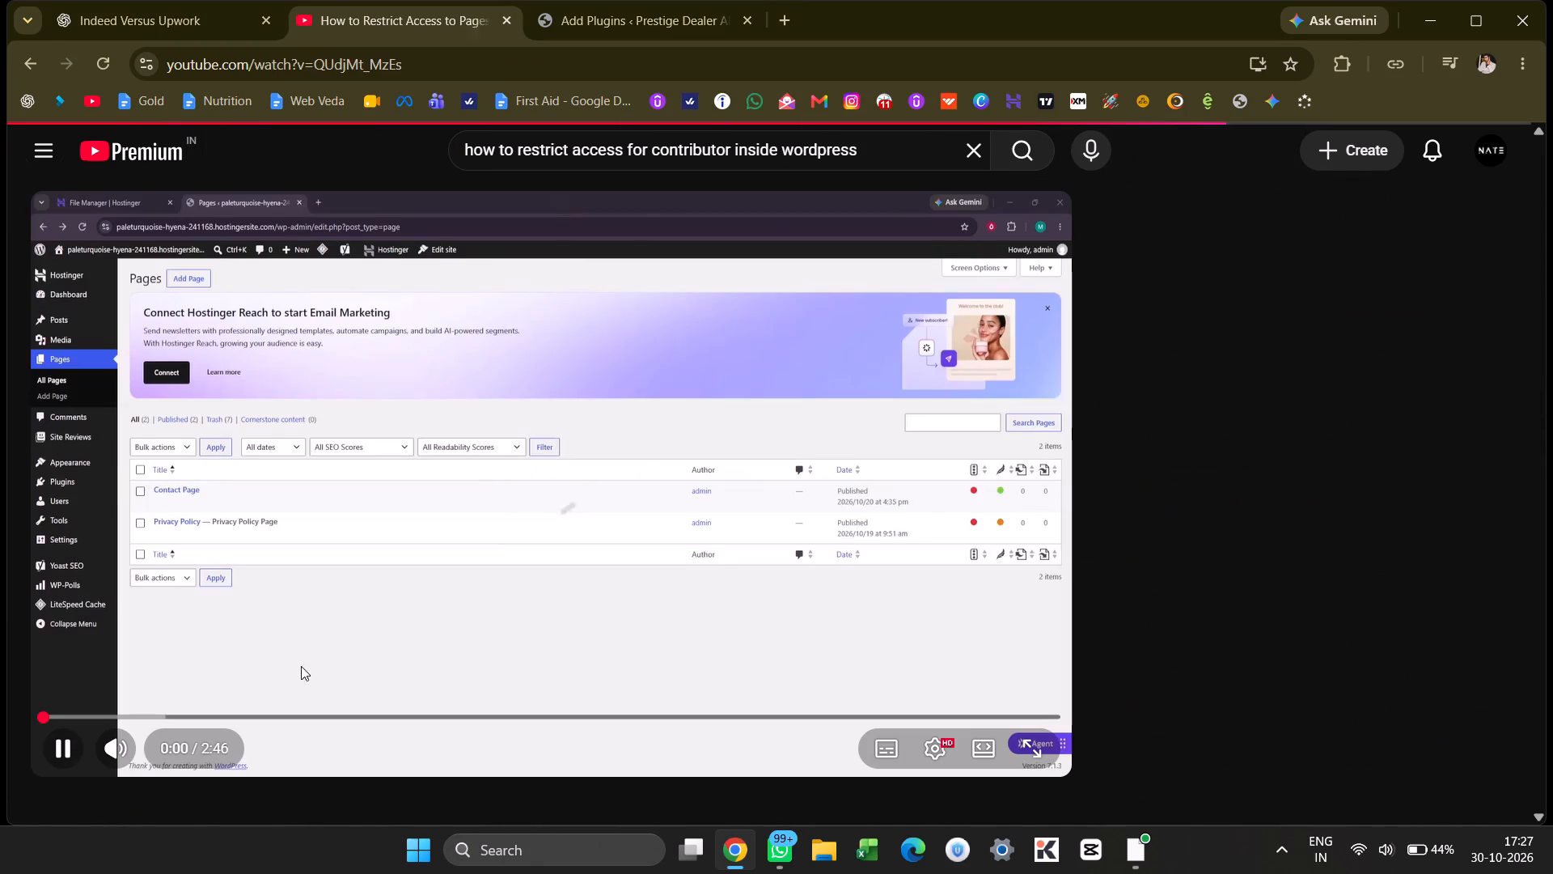
Skim ahead through the video and check its description for the method it uses to restrict user access.
key("Right")
key("Right")
key("Right")
key("Right")
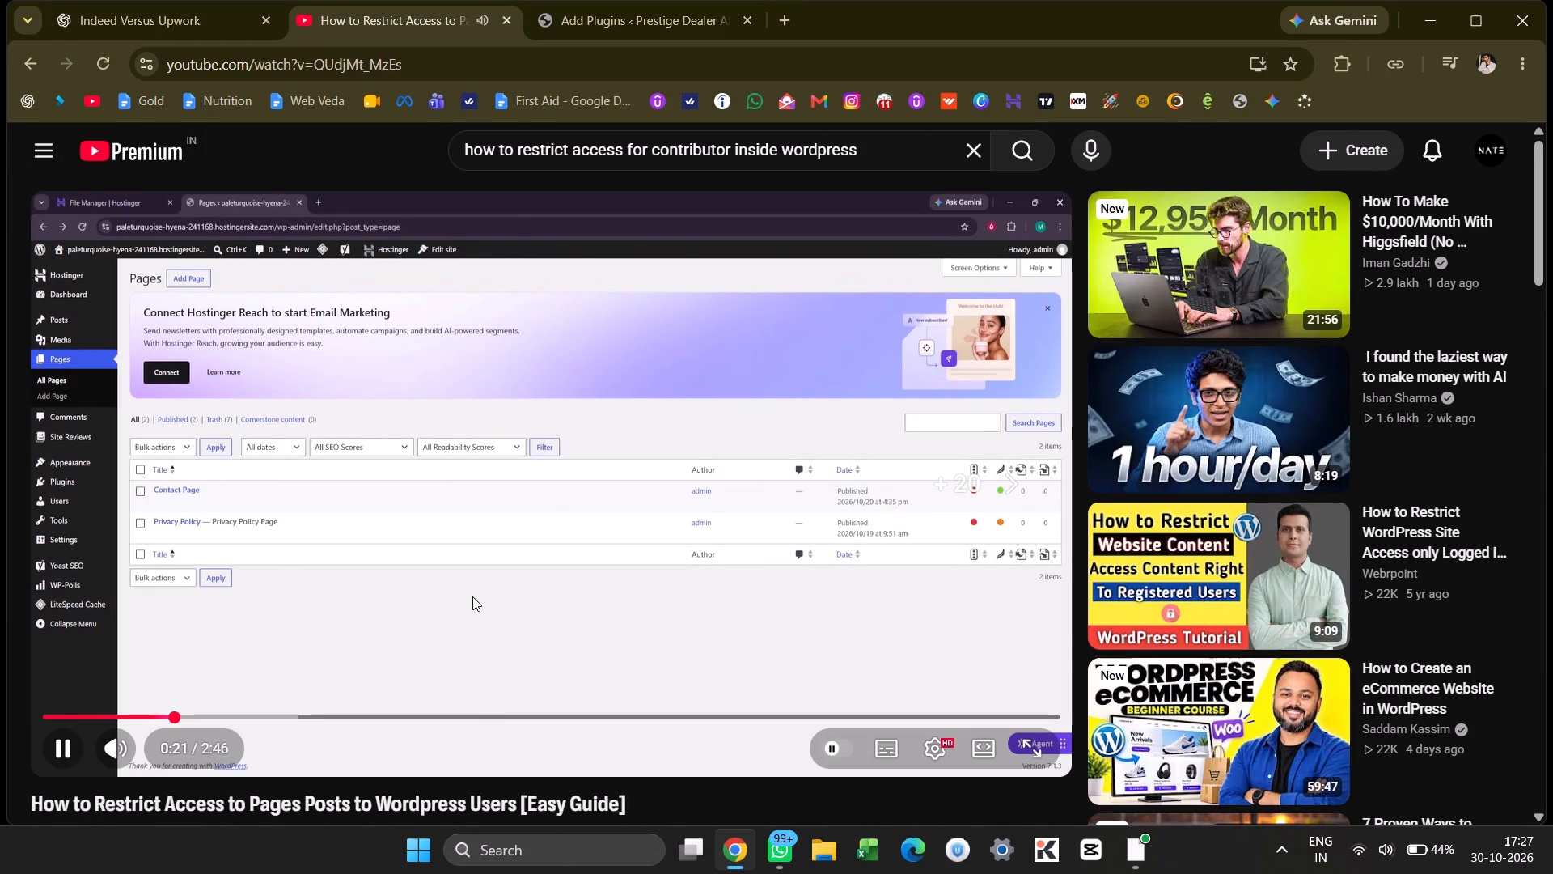
key("Right")
key("Right")
key("Right")
key("Right")
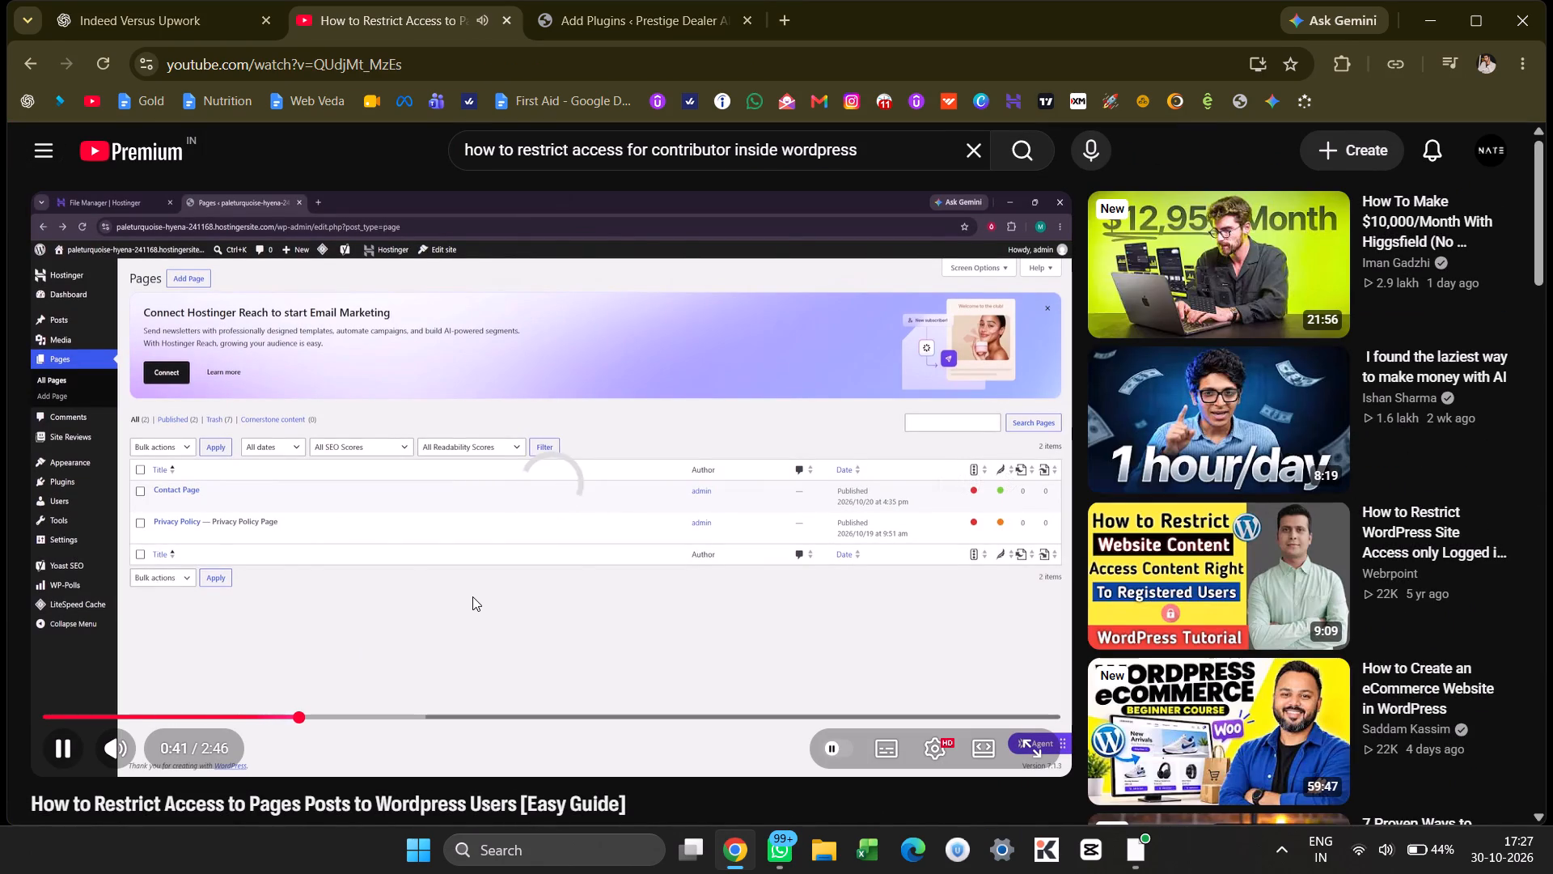
key("Right")
key("Right")
key("Right")
key("Right")
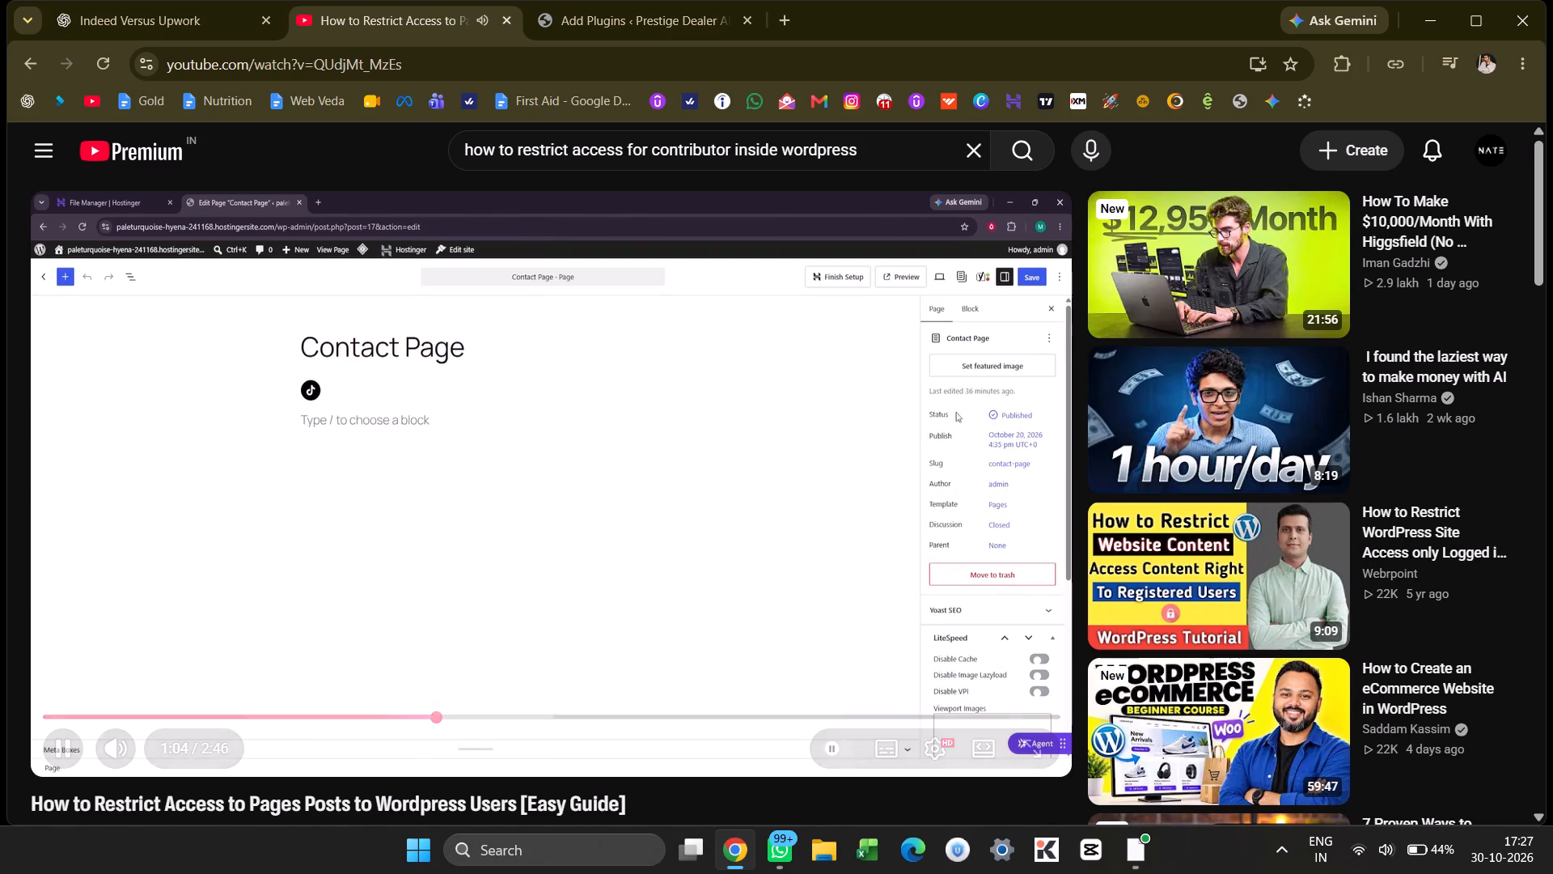
key("Right")
key("Right")
key("Right")
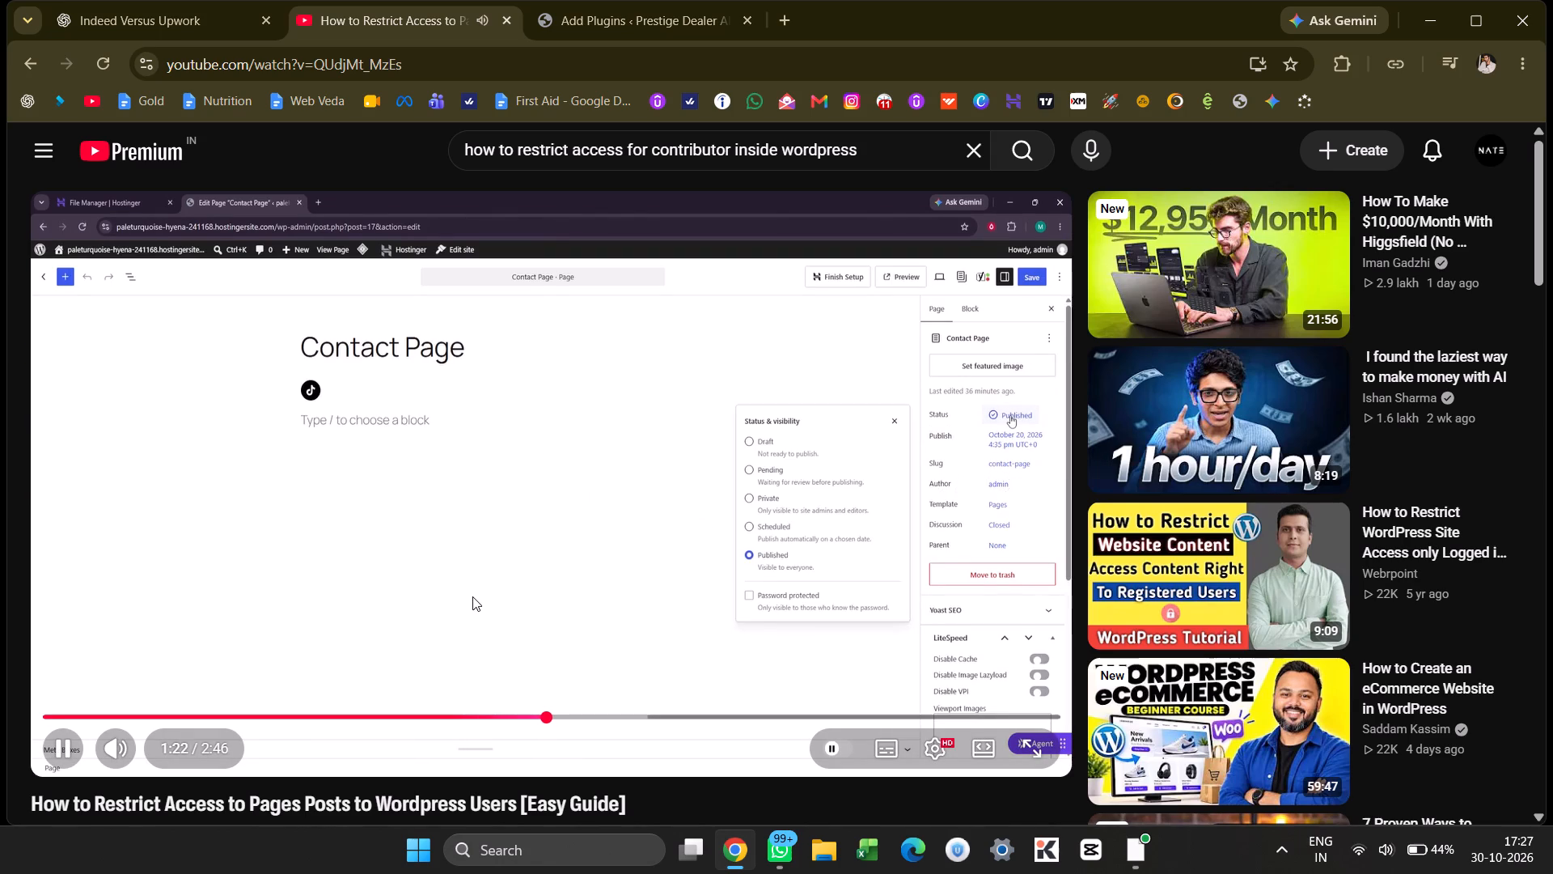
key("Right")
key("Right")
key("Right")
key("Right")
key("Right")
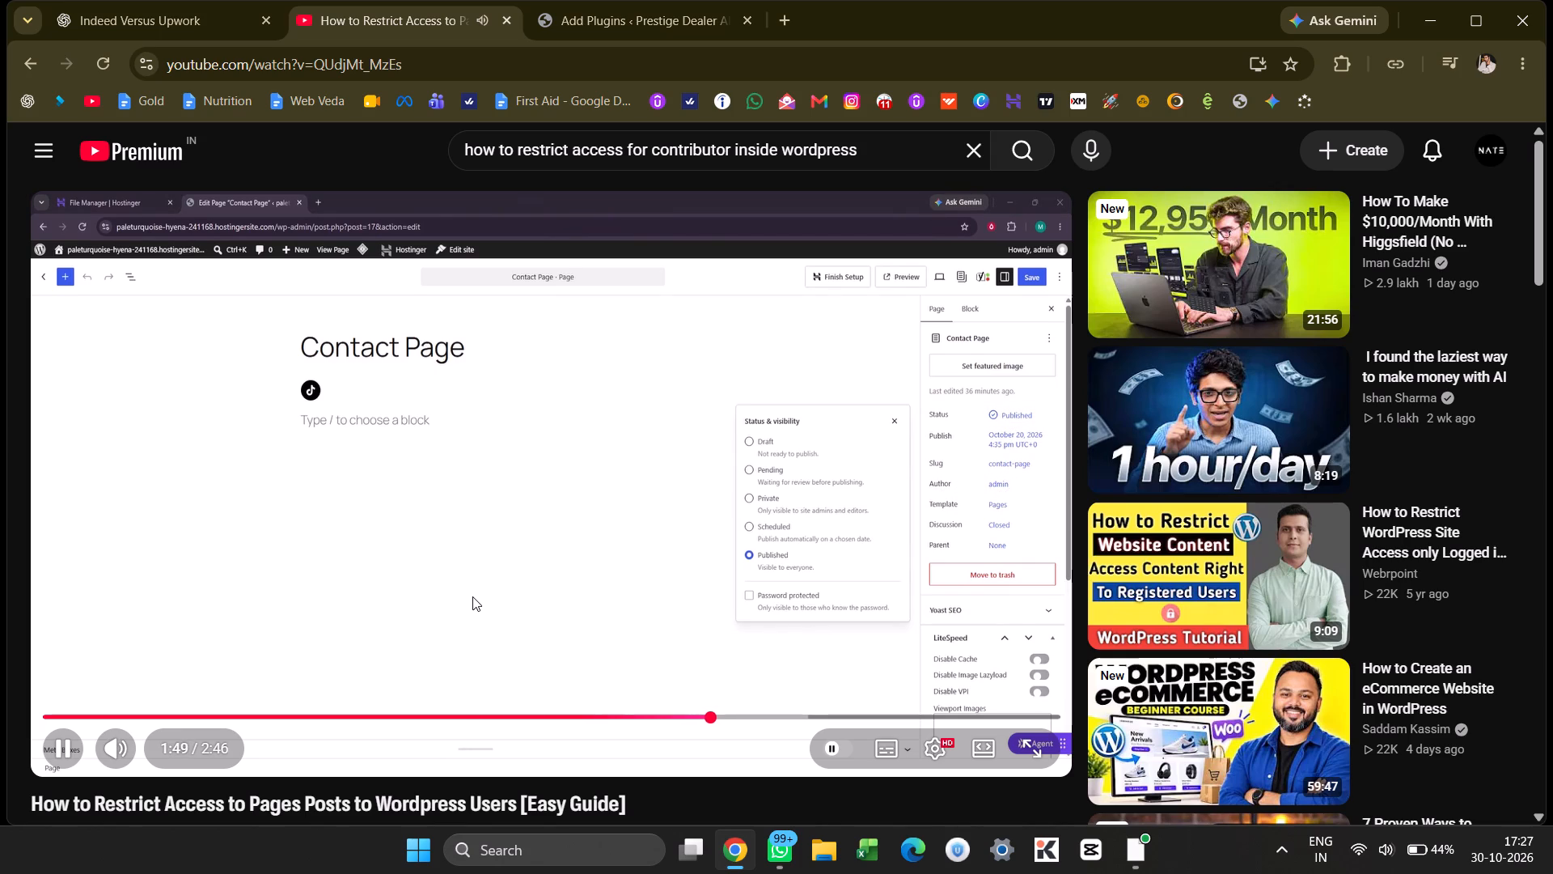
key("Right")
key("Right")
key("Right")
scroll(472, 596, "down", 1)
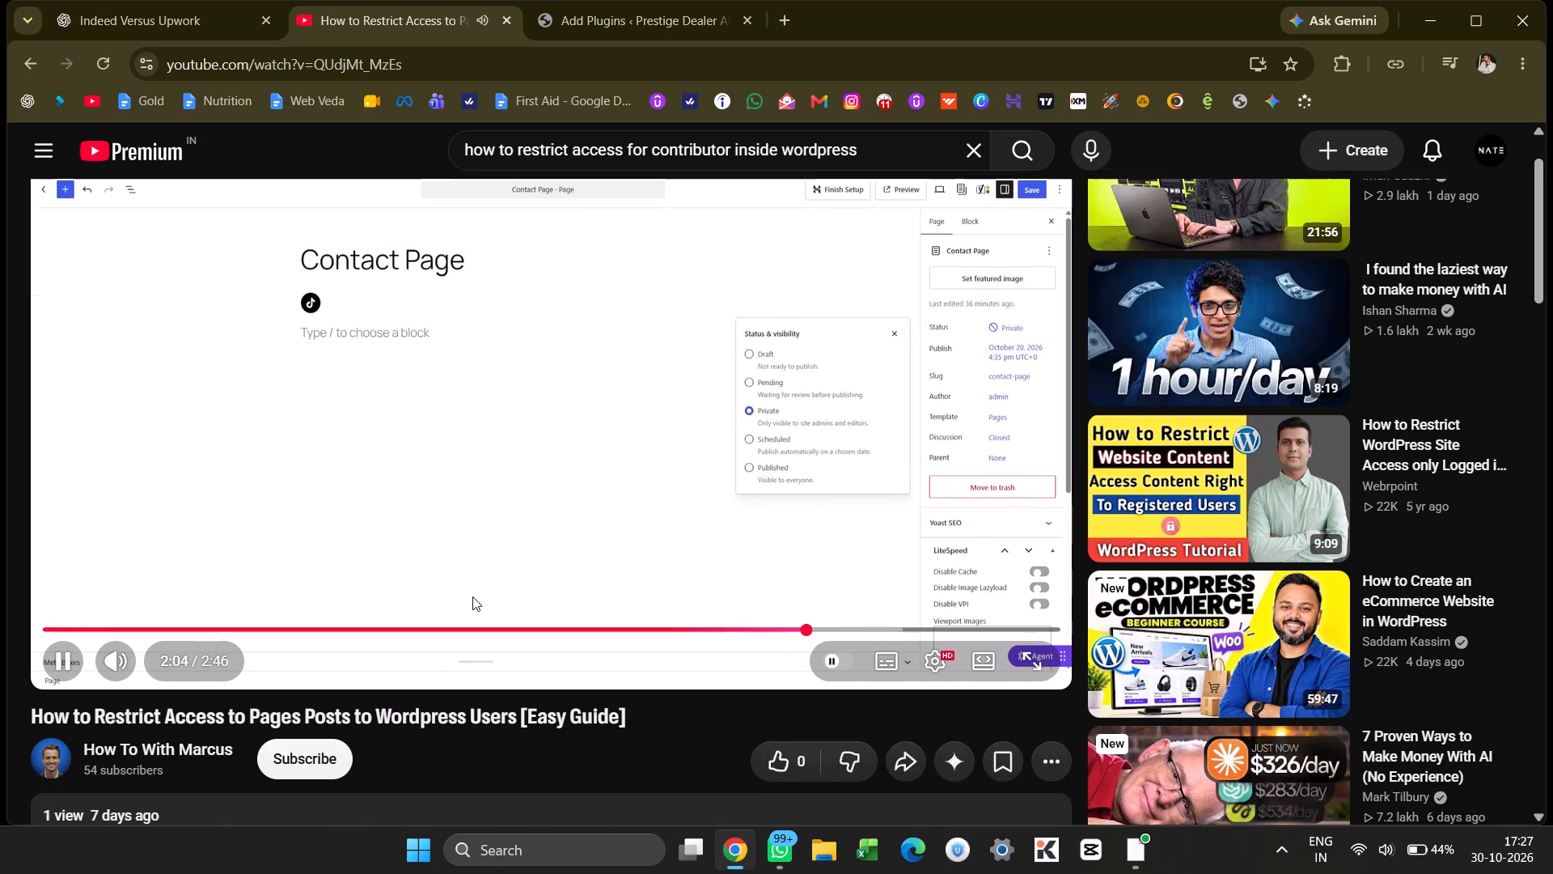
scroll(472, 596, "down", 1)
scroll(556, 664, "down", 1)
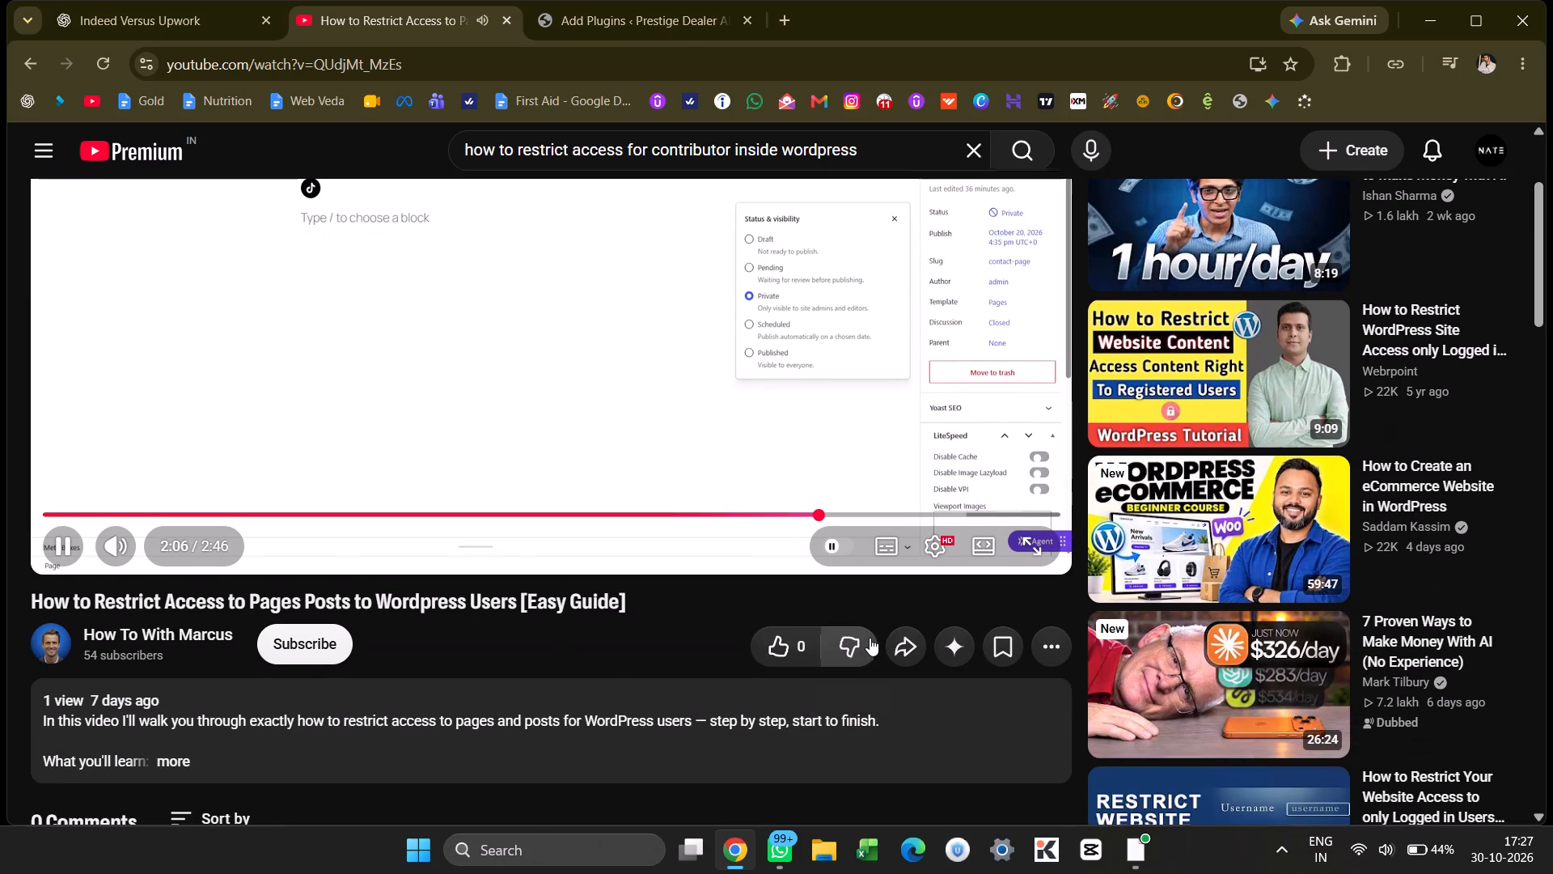
Dislike the "How to Restrict Access to Pages Posts to Wordpress Users" video.
left_click(865, 637)
Go back to the YouTube search results and look for another tutorial on restricting WordPress dashboard access.
left_click(36, 78)
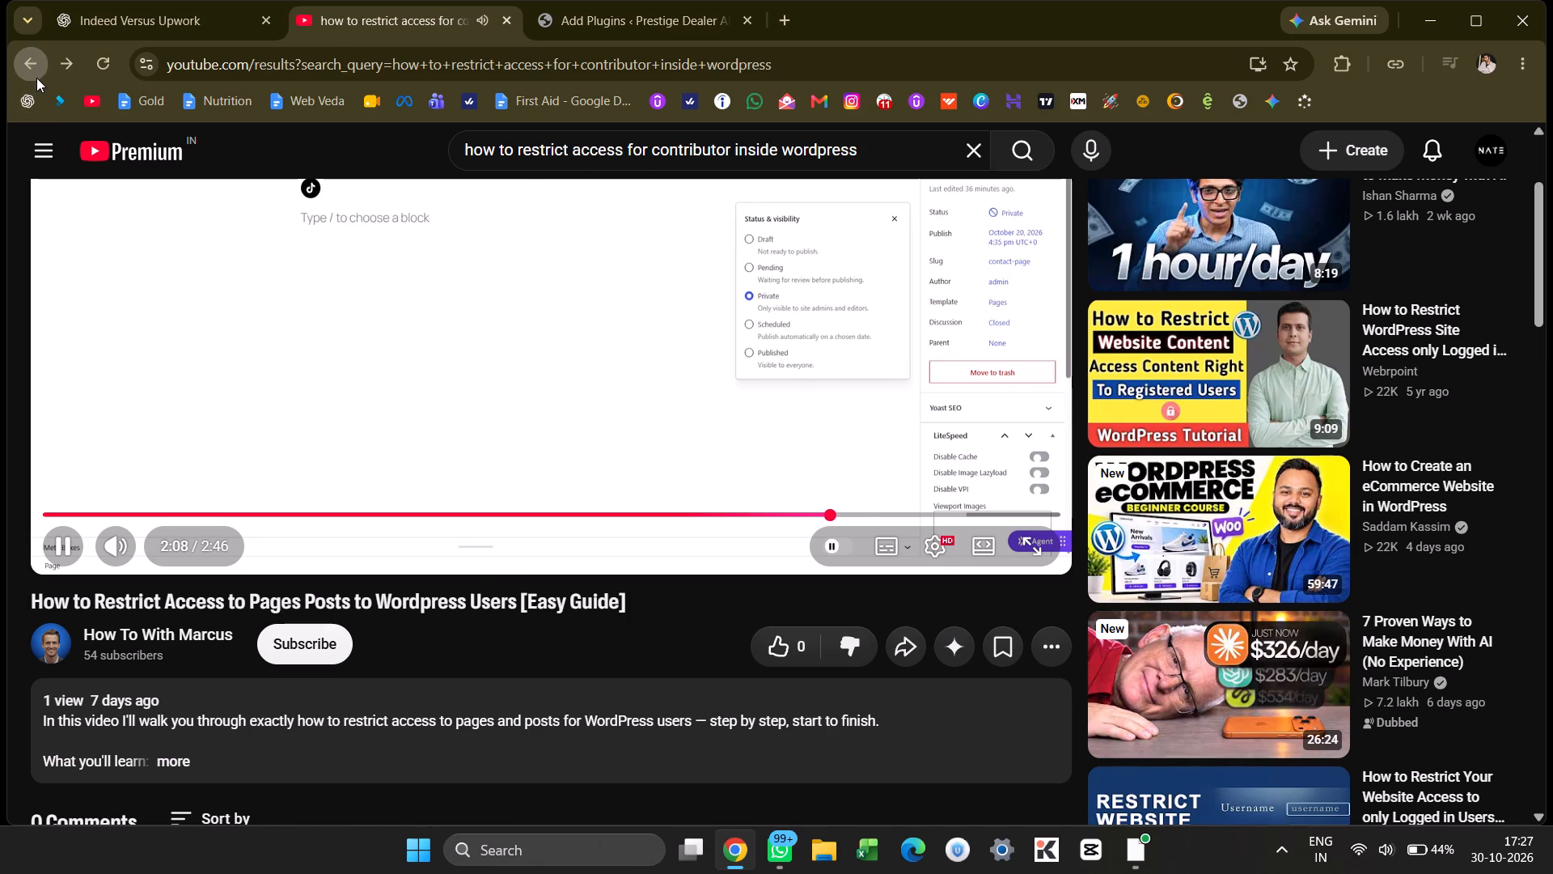
scroll(516, 419, "down", 3)
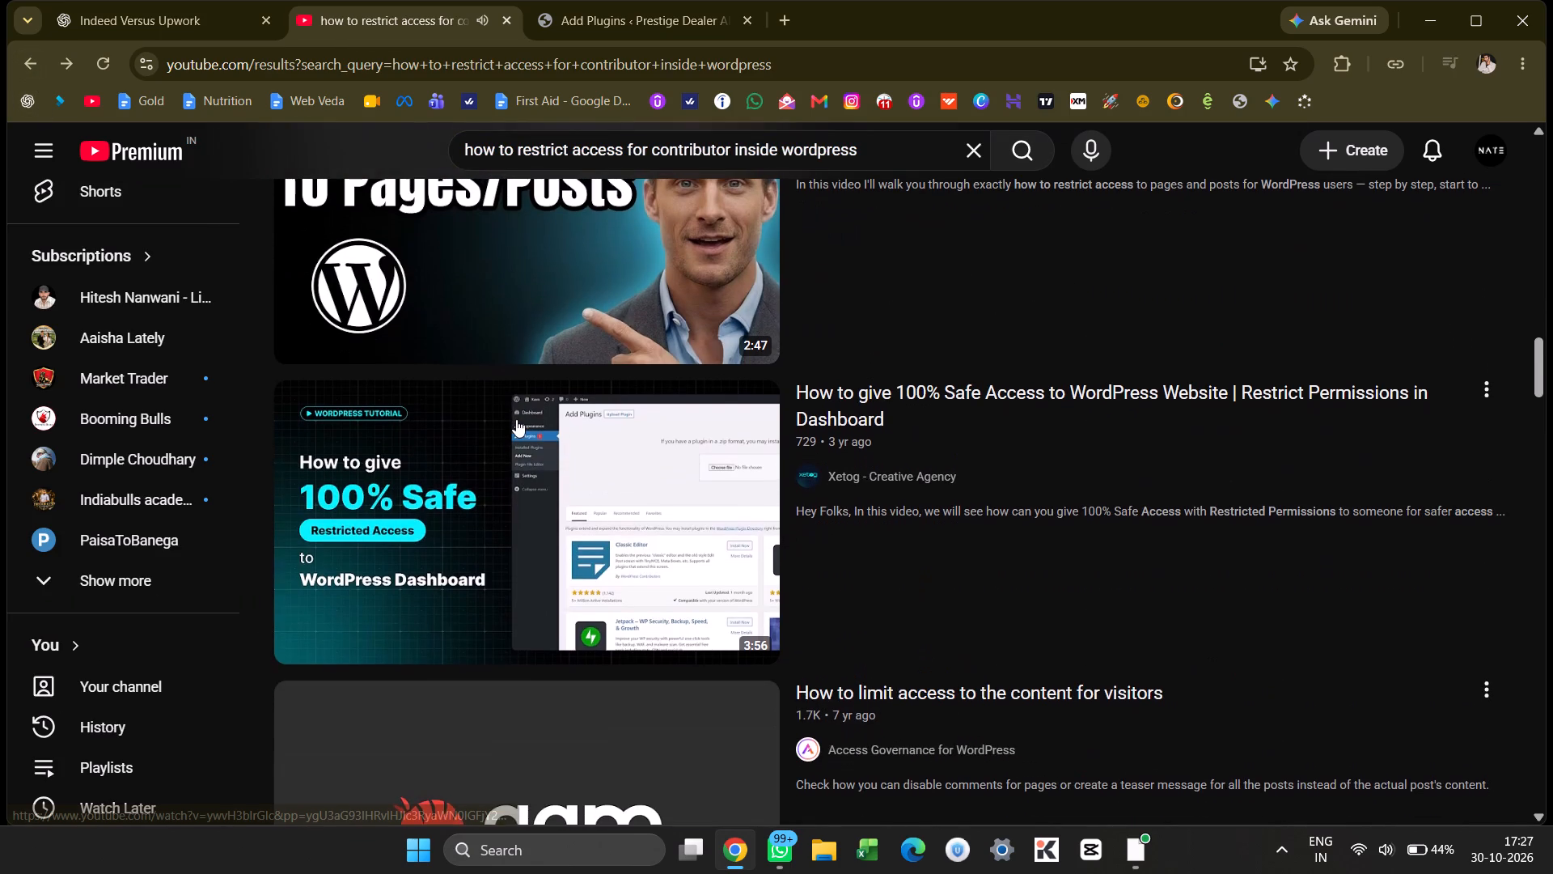
scroll(516, 419, "down", 2)
scroll(516, 419, "up", 1)
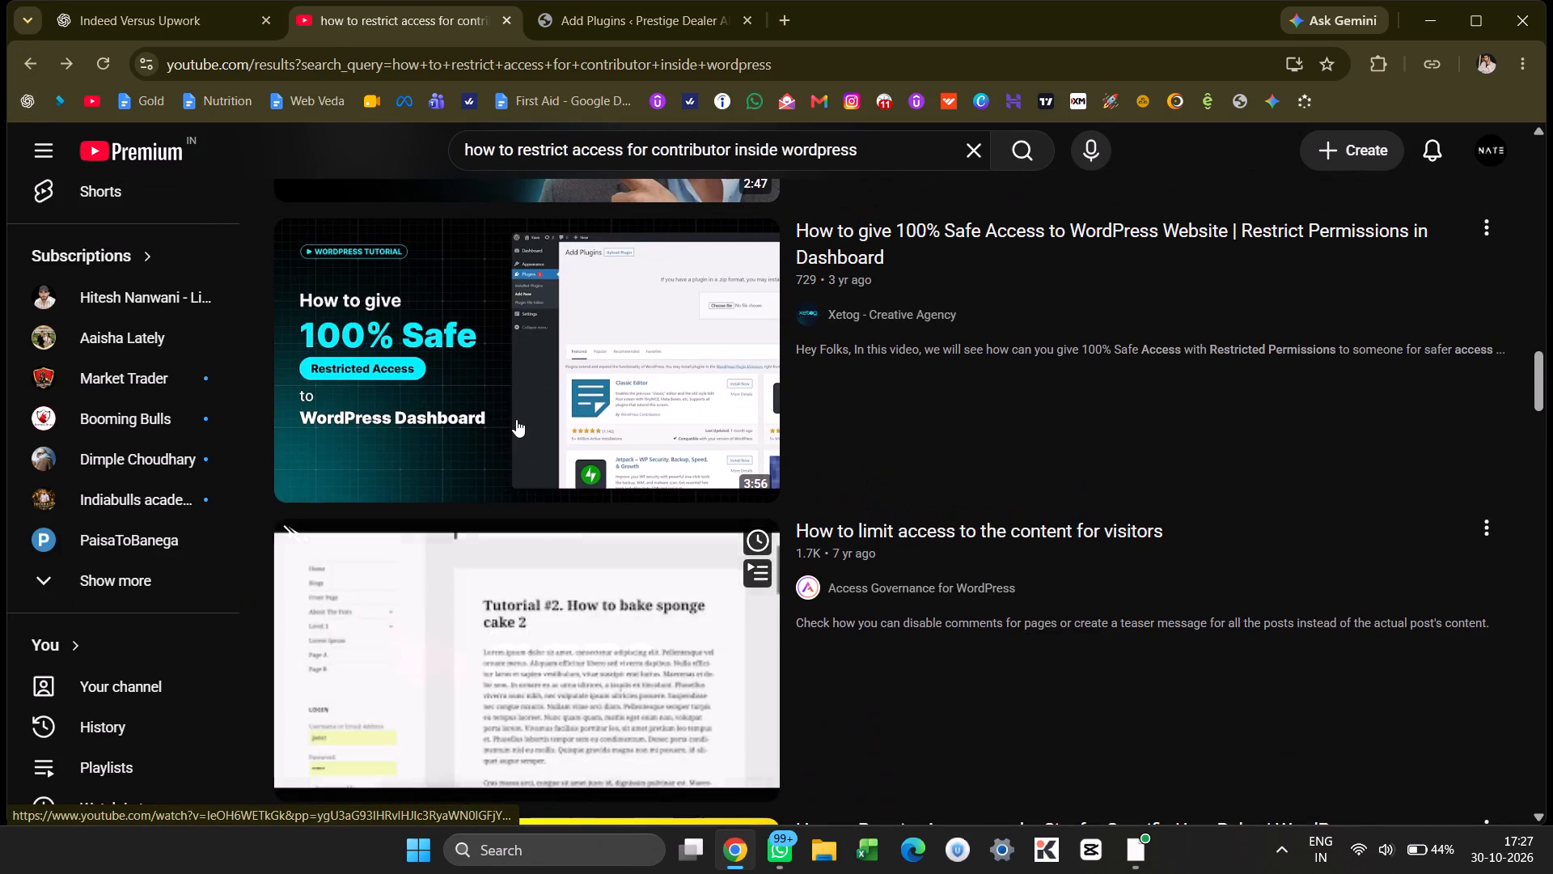
scroll(516, 419, "up", 1)
scroll(516, 419, "down", 2)
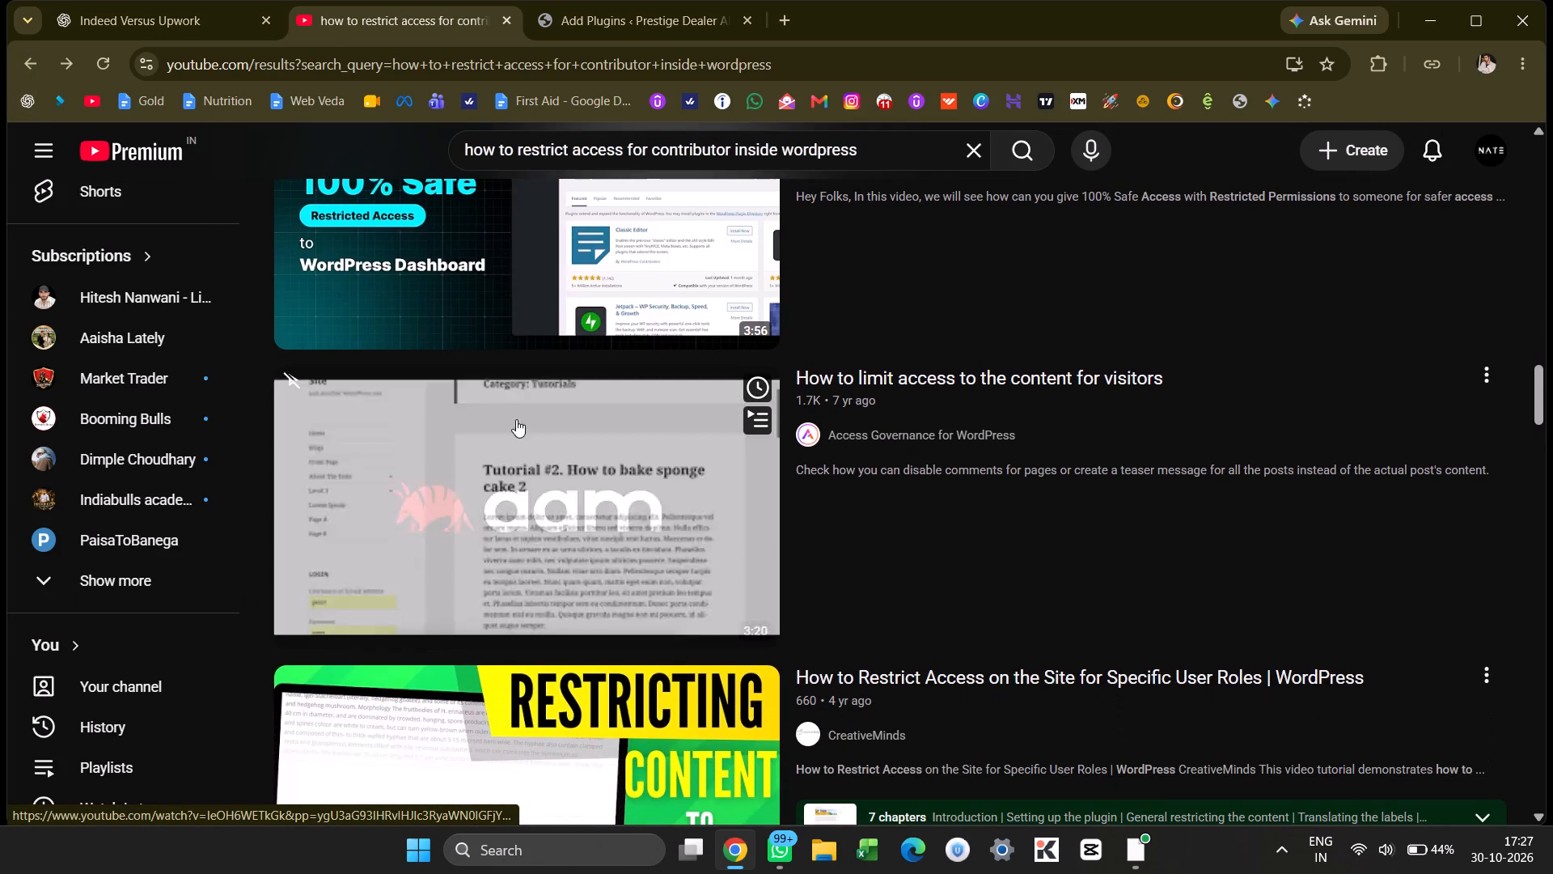
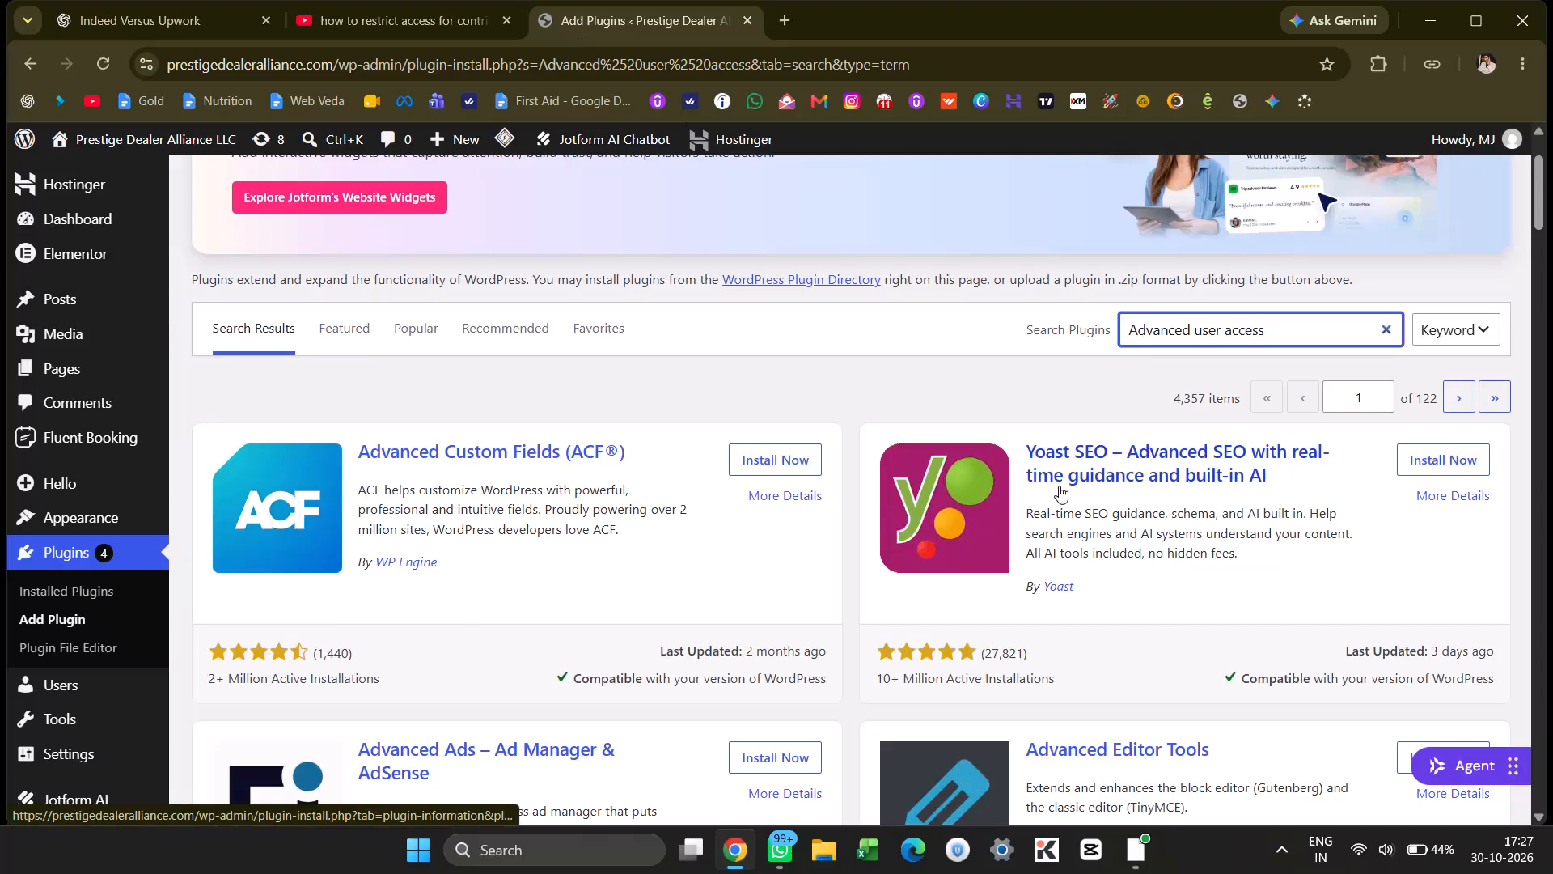
Install and activate the Access Governance for WordPress (aka AAM) plugin from the "Advanced user access" plugin results.
scroll(1059, 486, "down", 10)
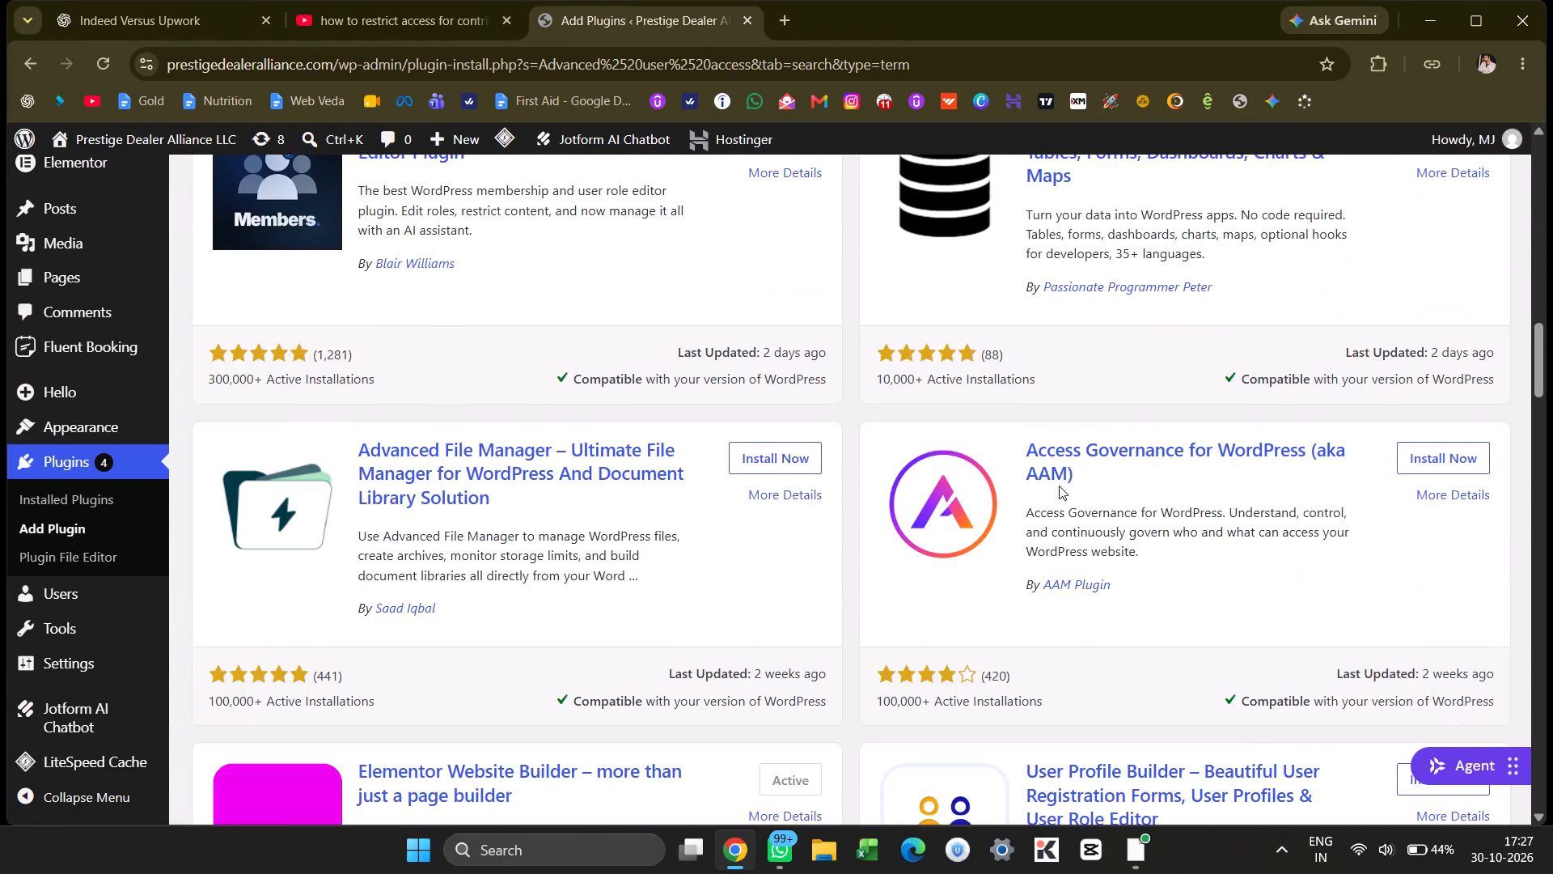
scroll(1059, 486, "down", 1)
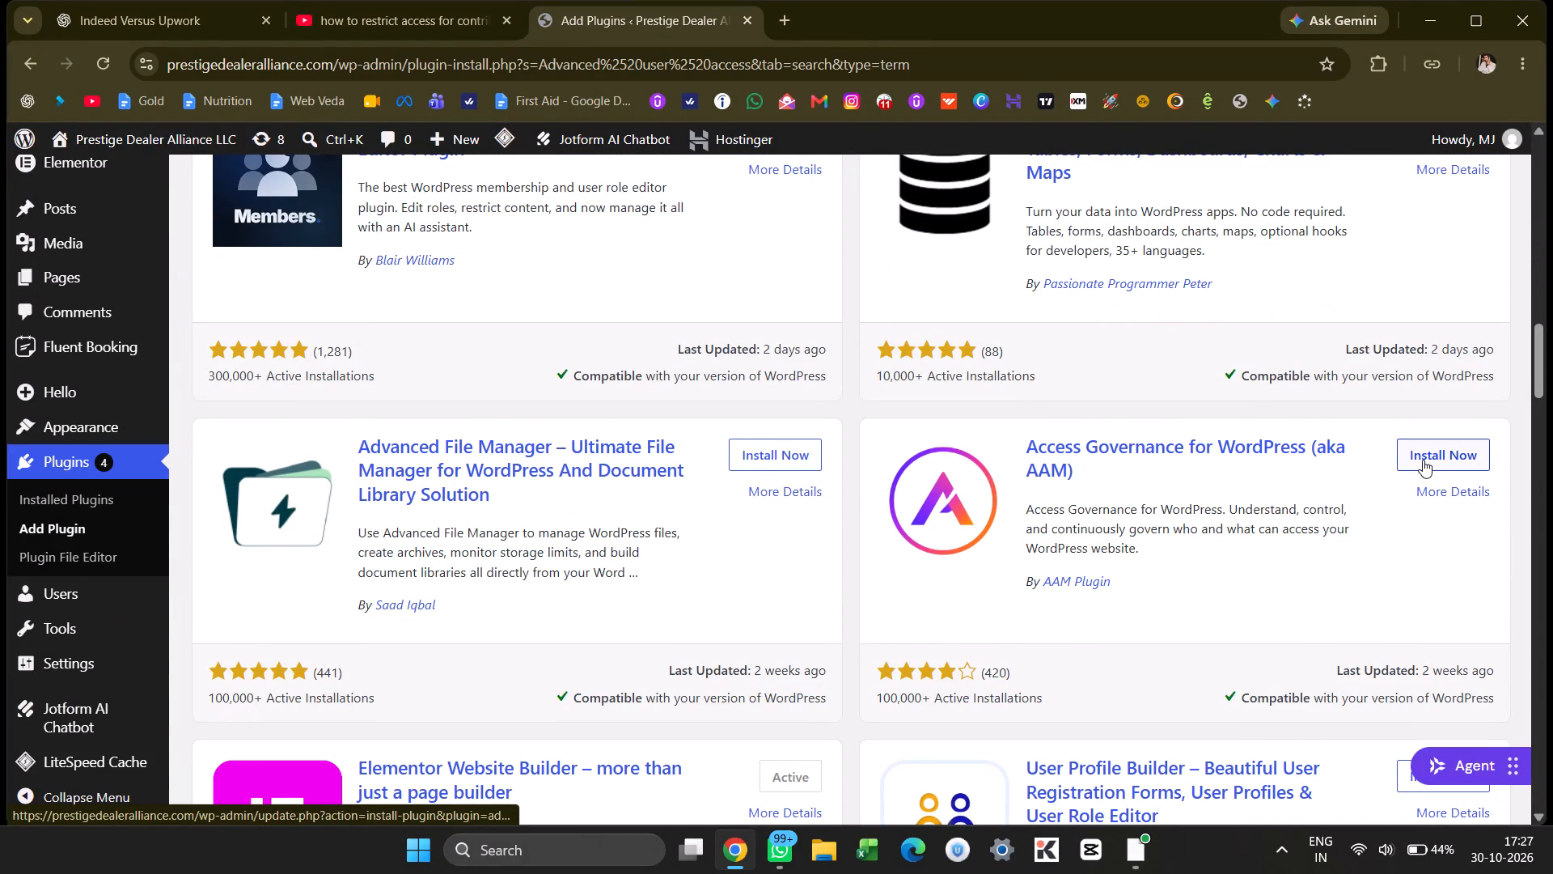
left_click(1423, 460)
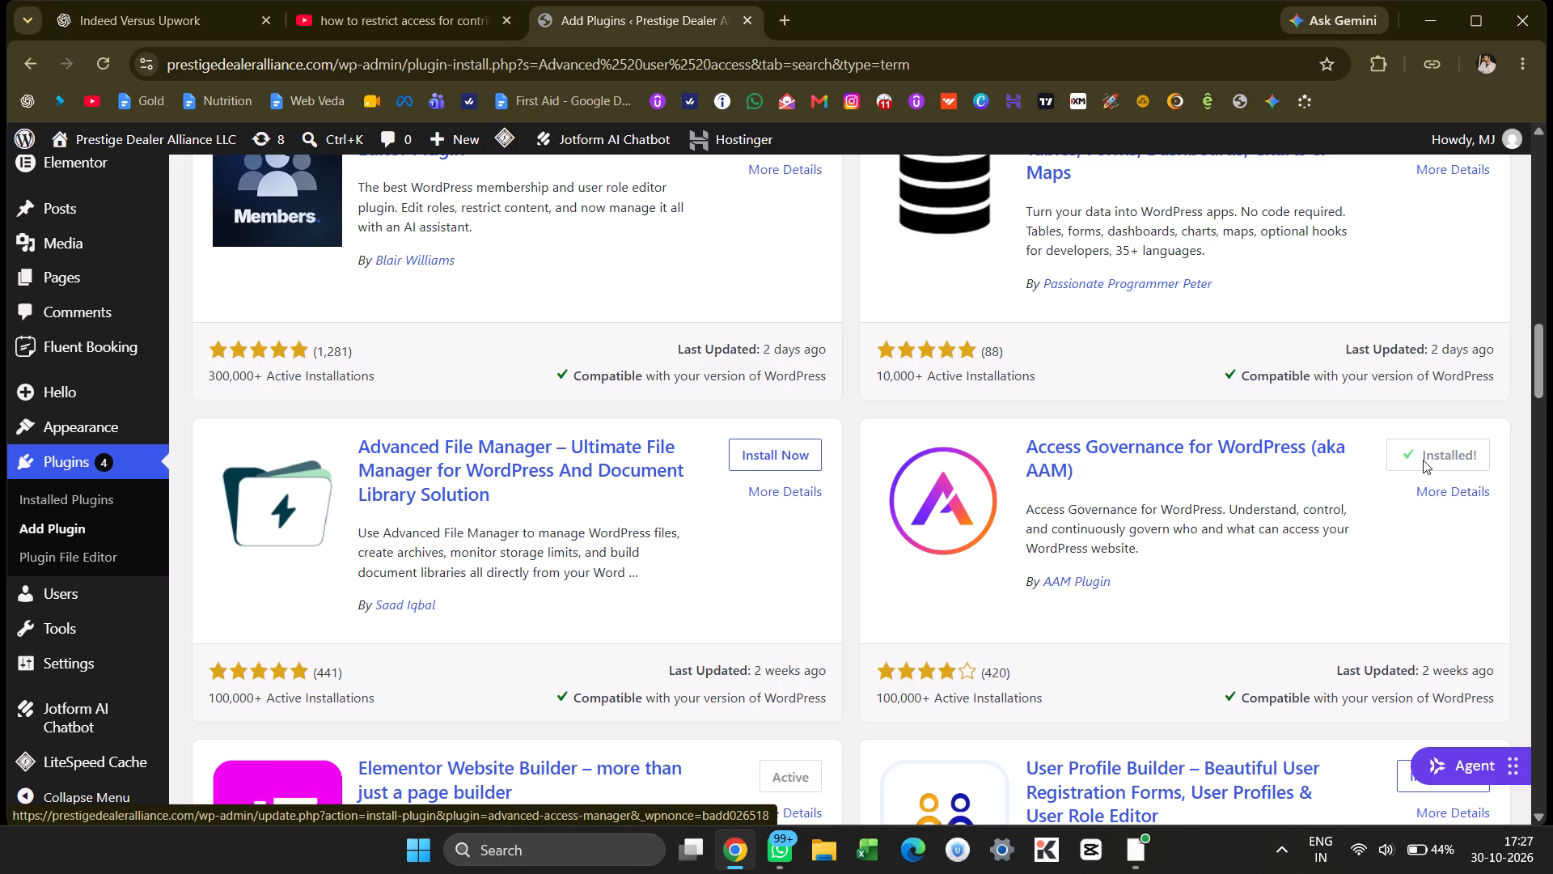
scroll(1423, 460, "down", 1)
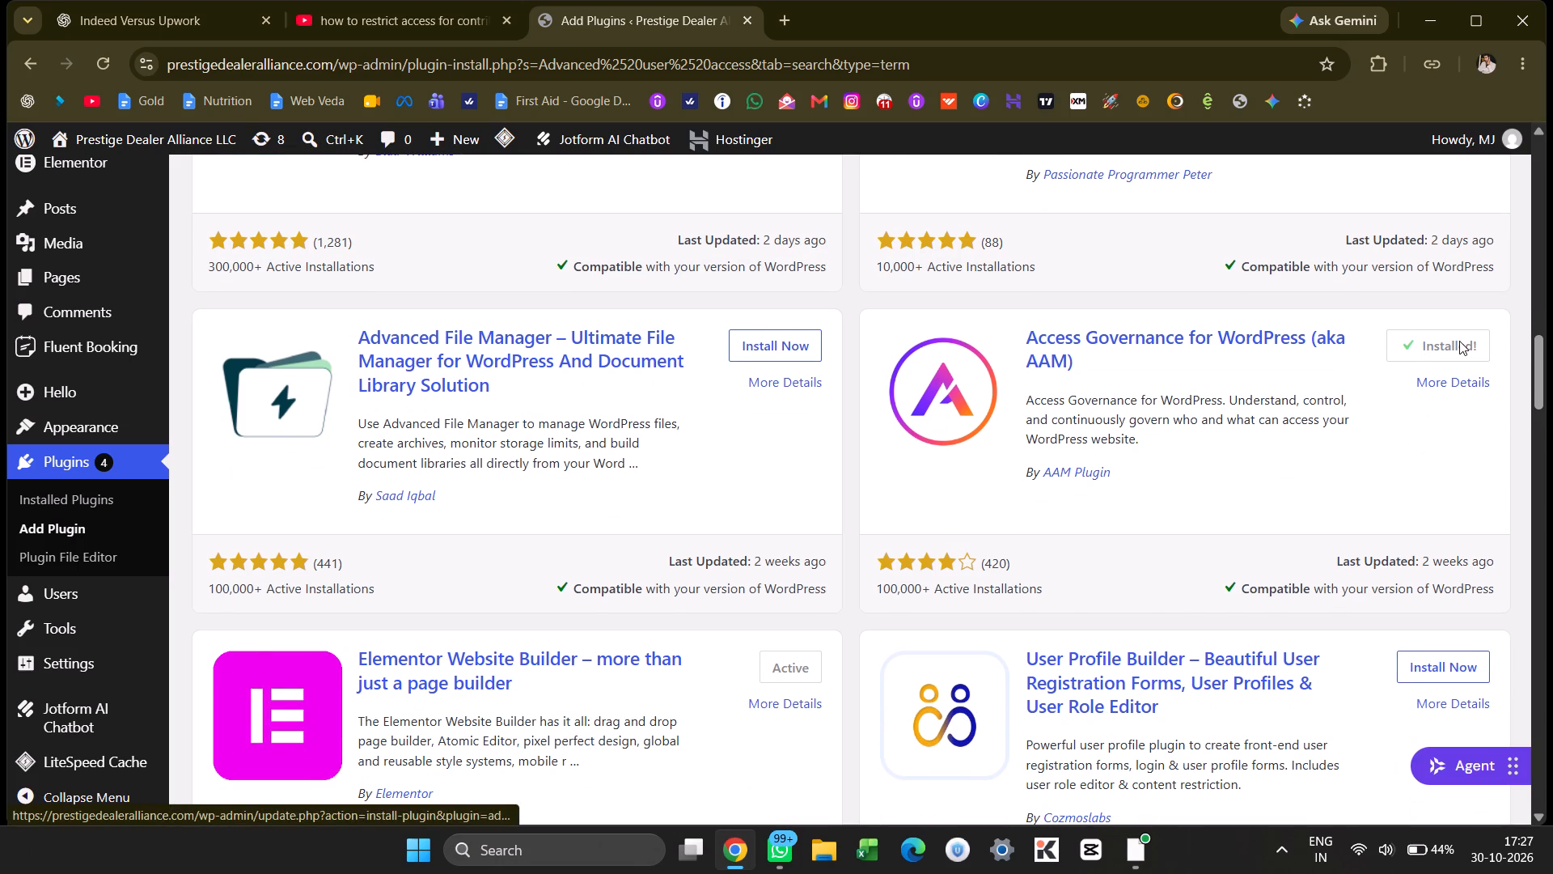
left_click(1438, 344)
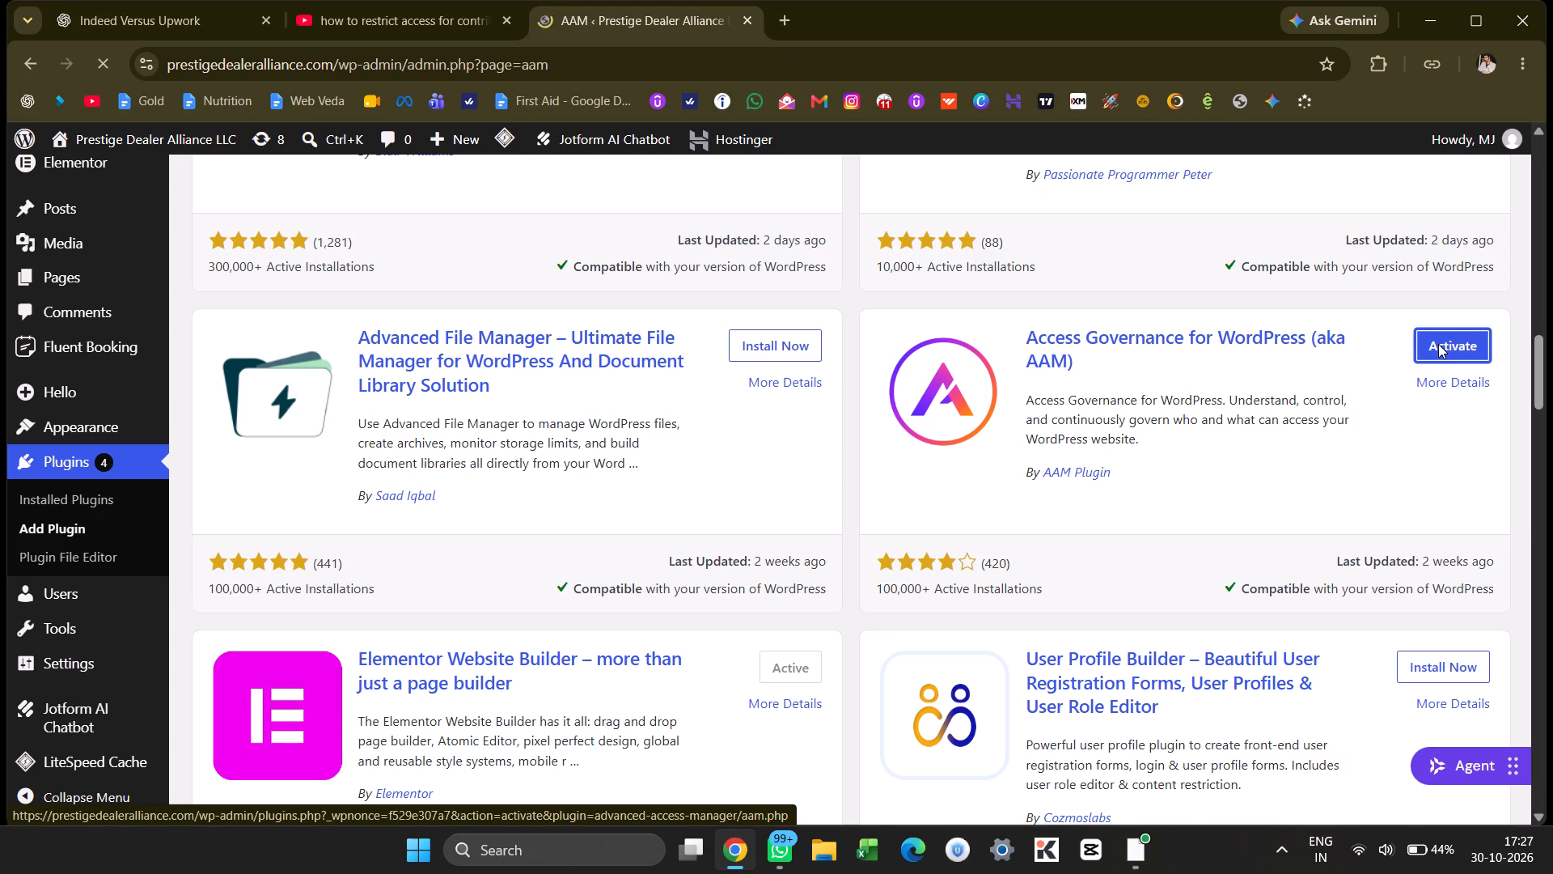
Look through AAM's access services and the Backend Menu rules for the Subscriber role.
scroll(489, 477, "down", 1)
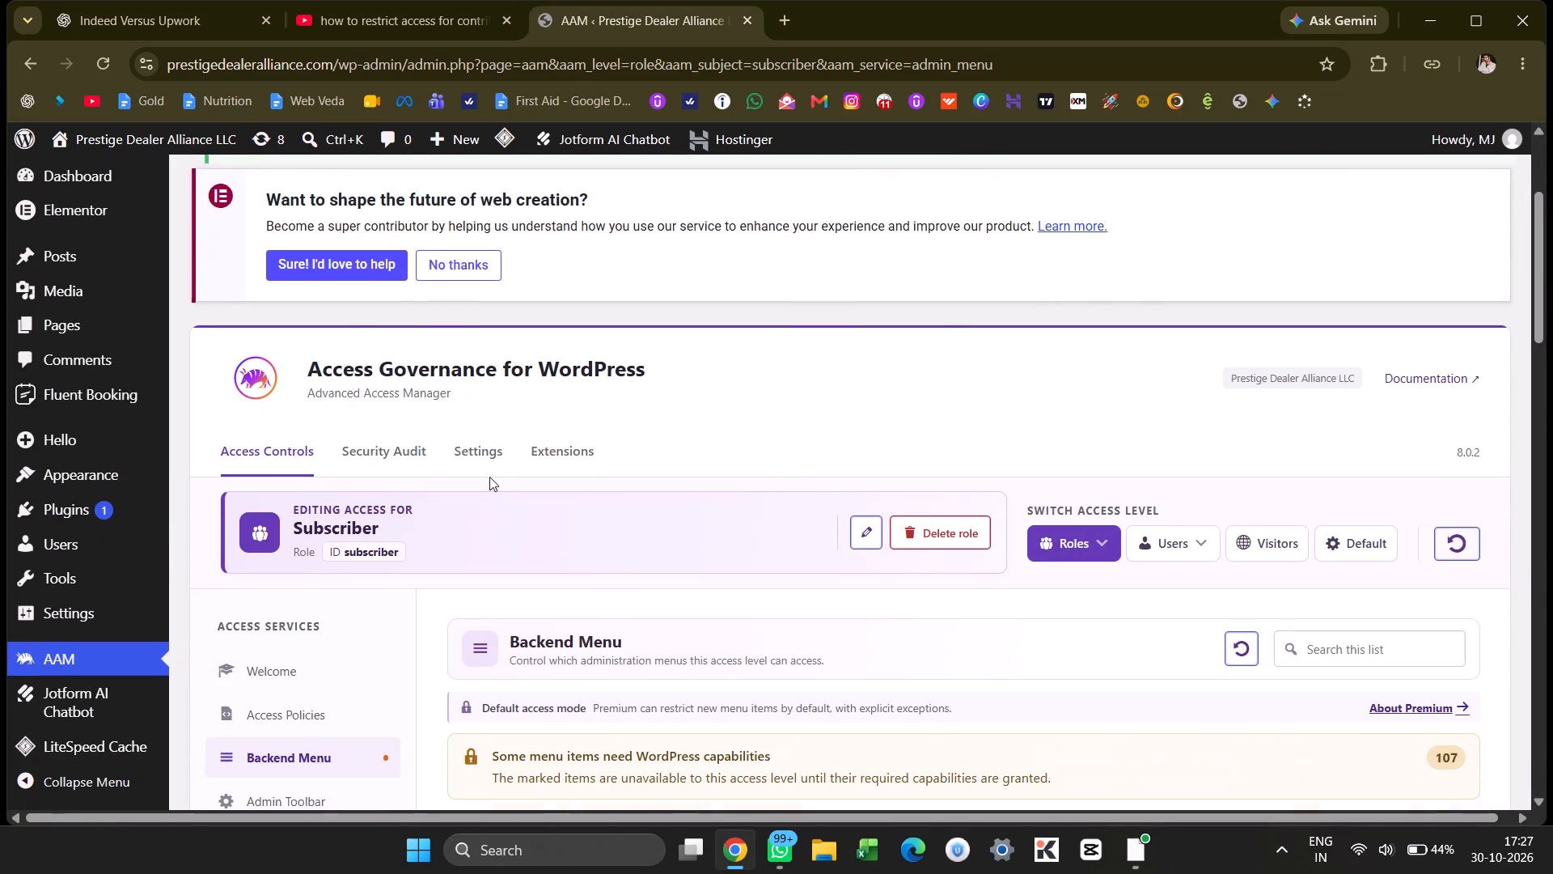
scroll(489, 477, "down", 1)
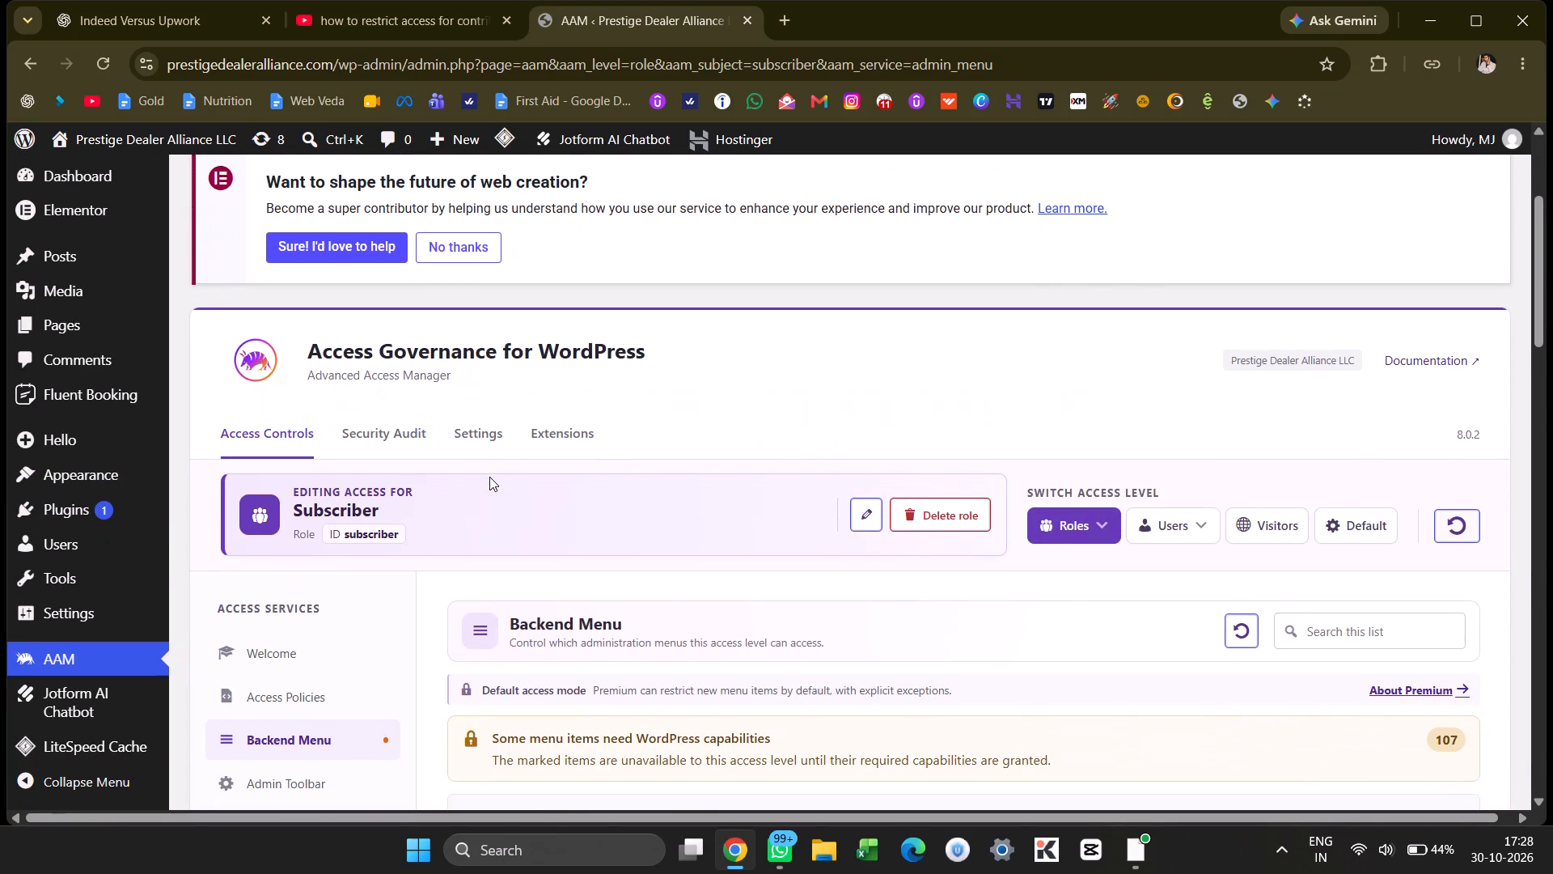
scroll(489, 477, "down", 4)
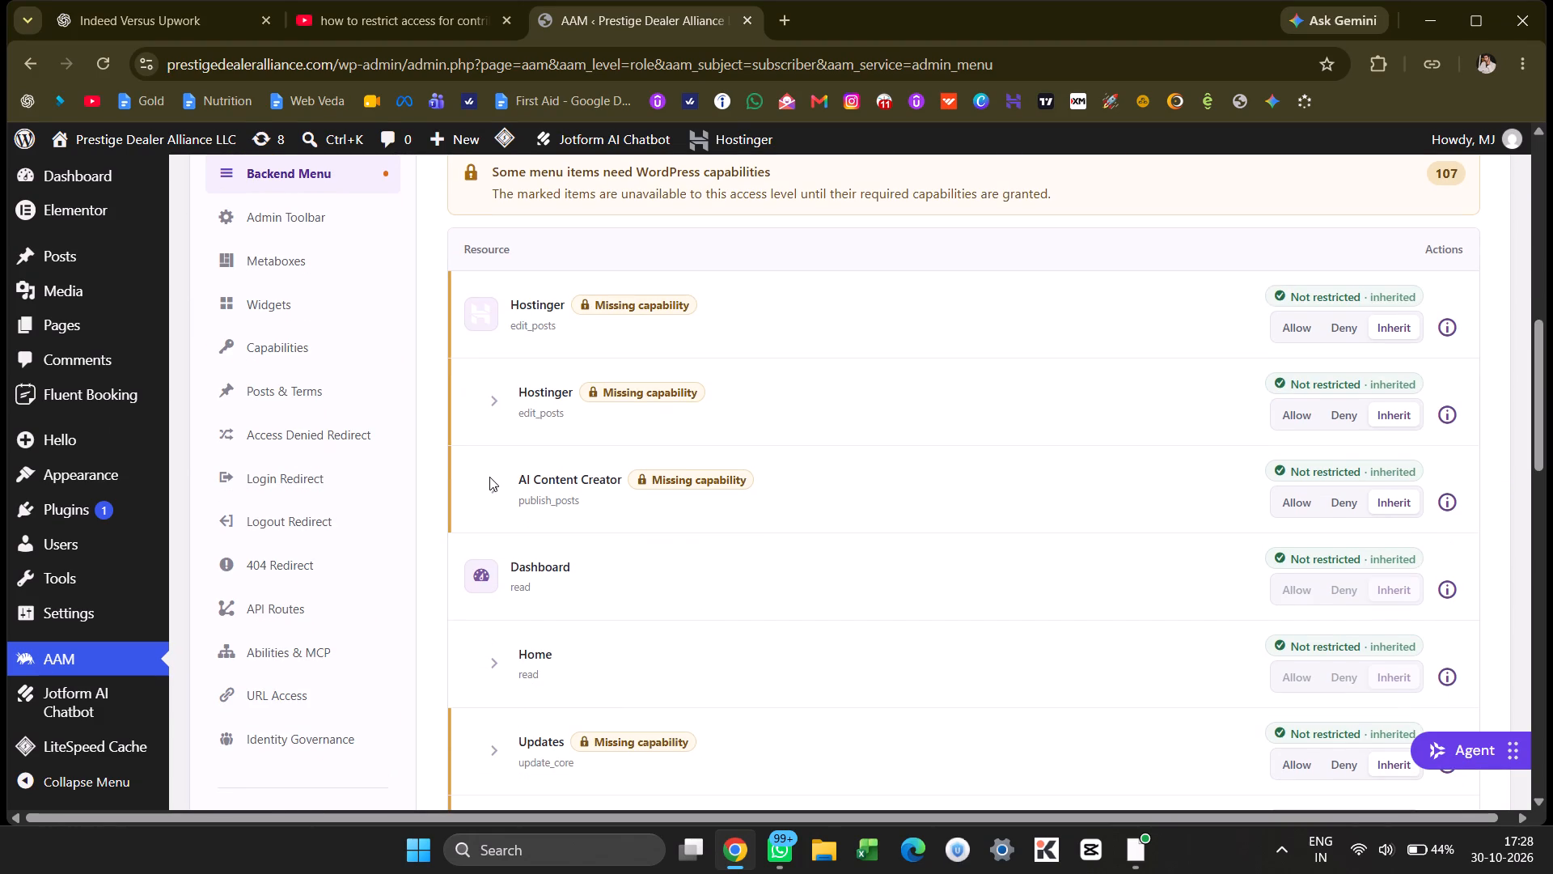
scroll(489, 477, "up", 2)
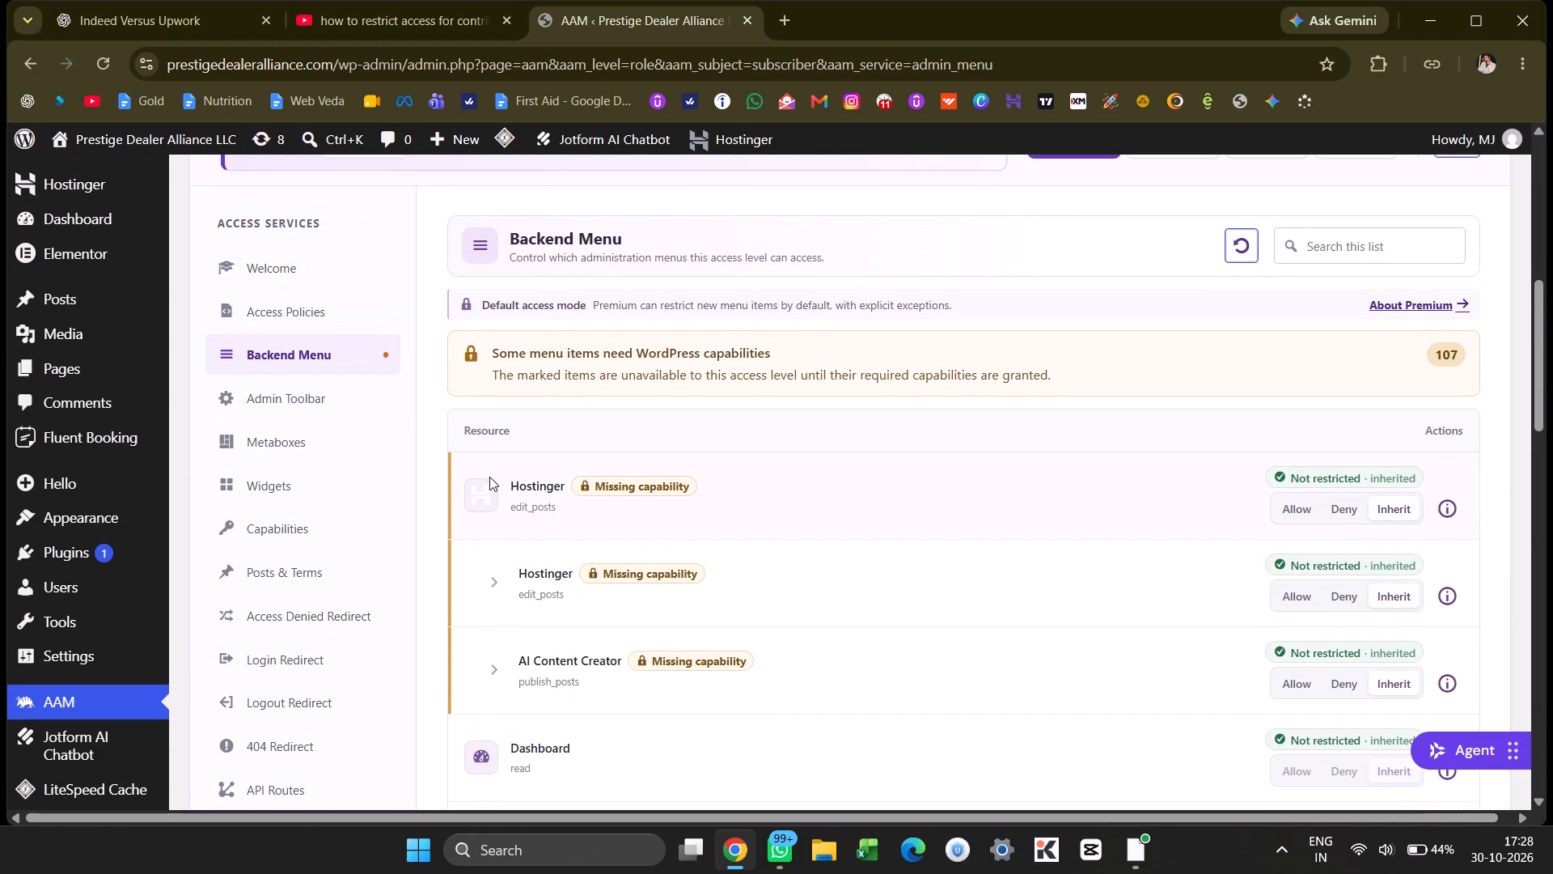
scroll(489, 477, "up", 2)
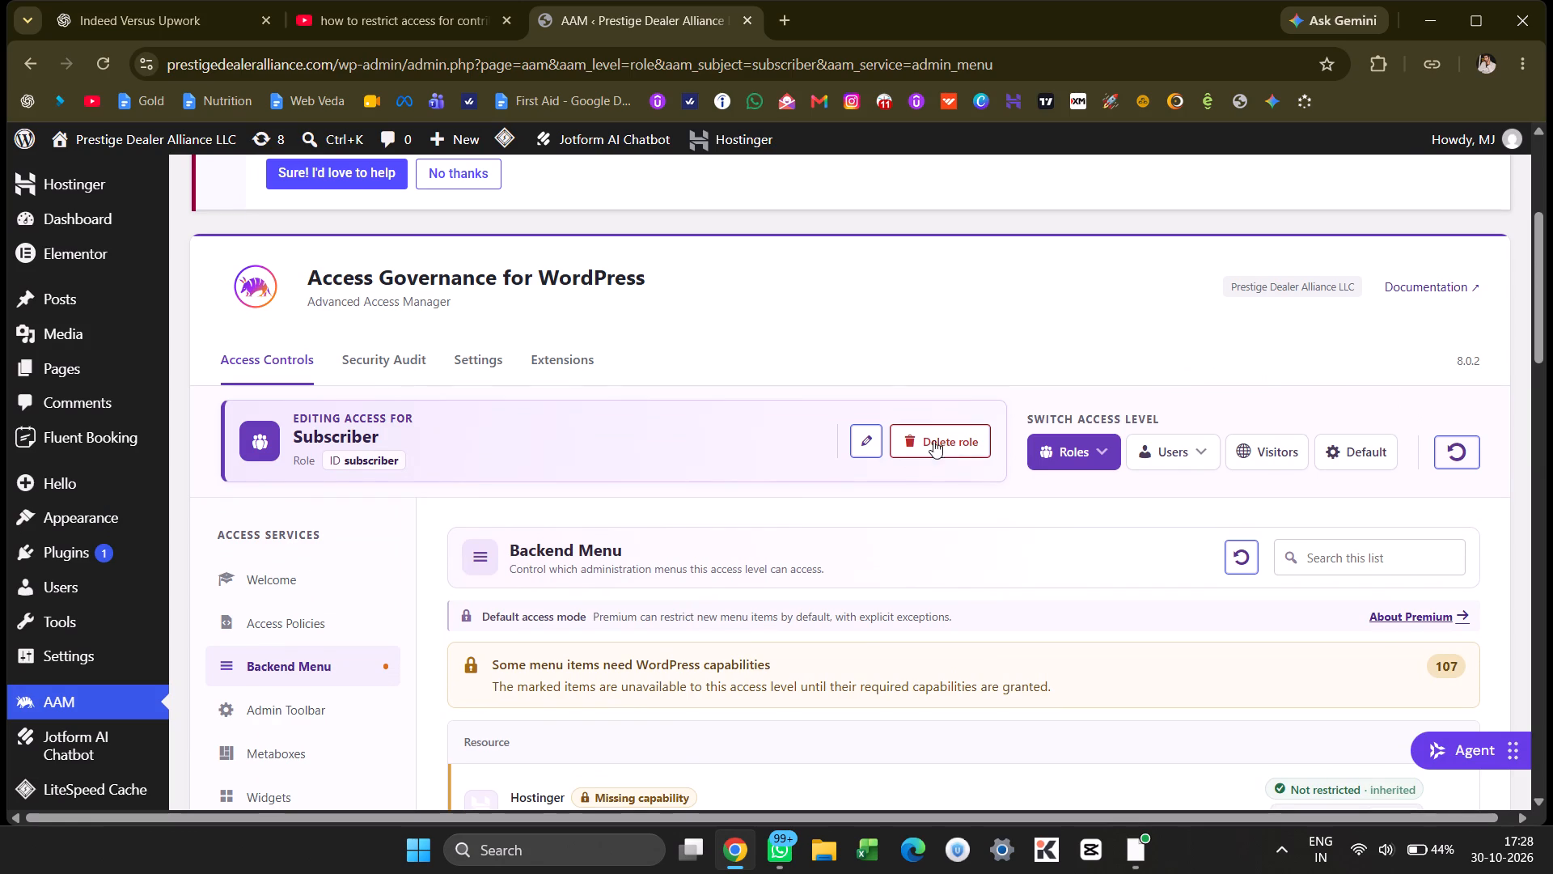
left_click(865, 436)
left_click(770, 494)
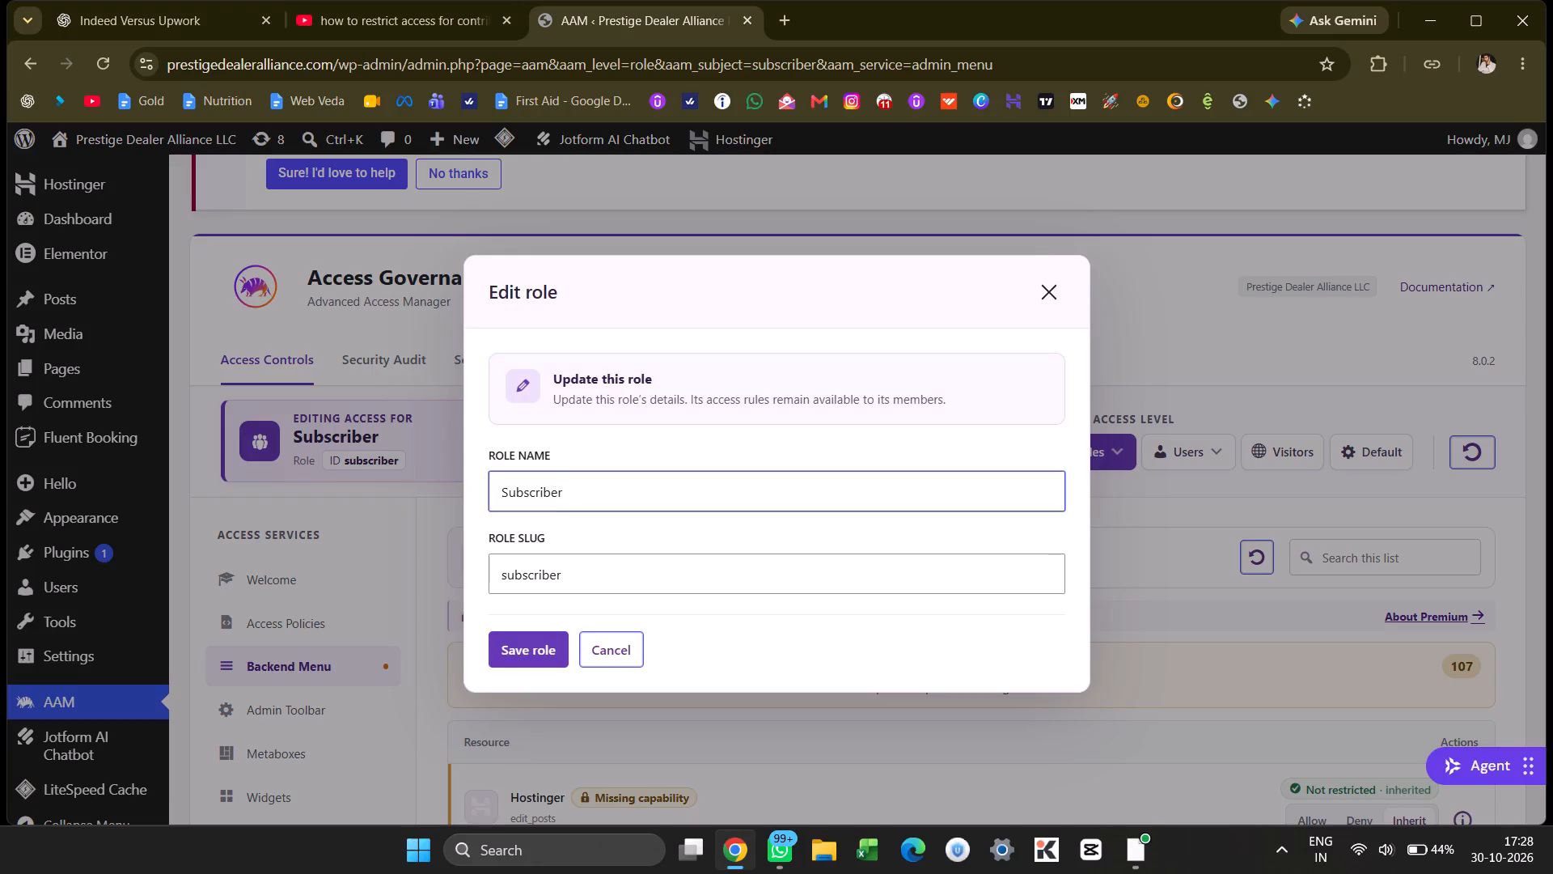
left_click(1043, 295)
Check AAM's list of users whose individual access rules can be managed, without selecting anyone.
left_click(1190, 460)
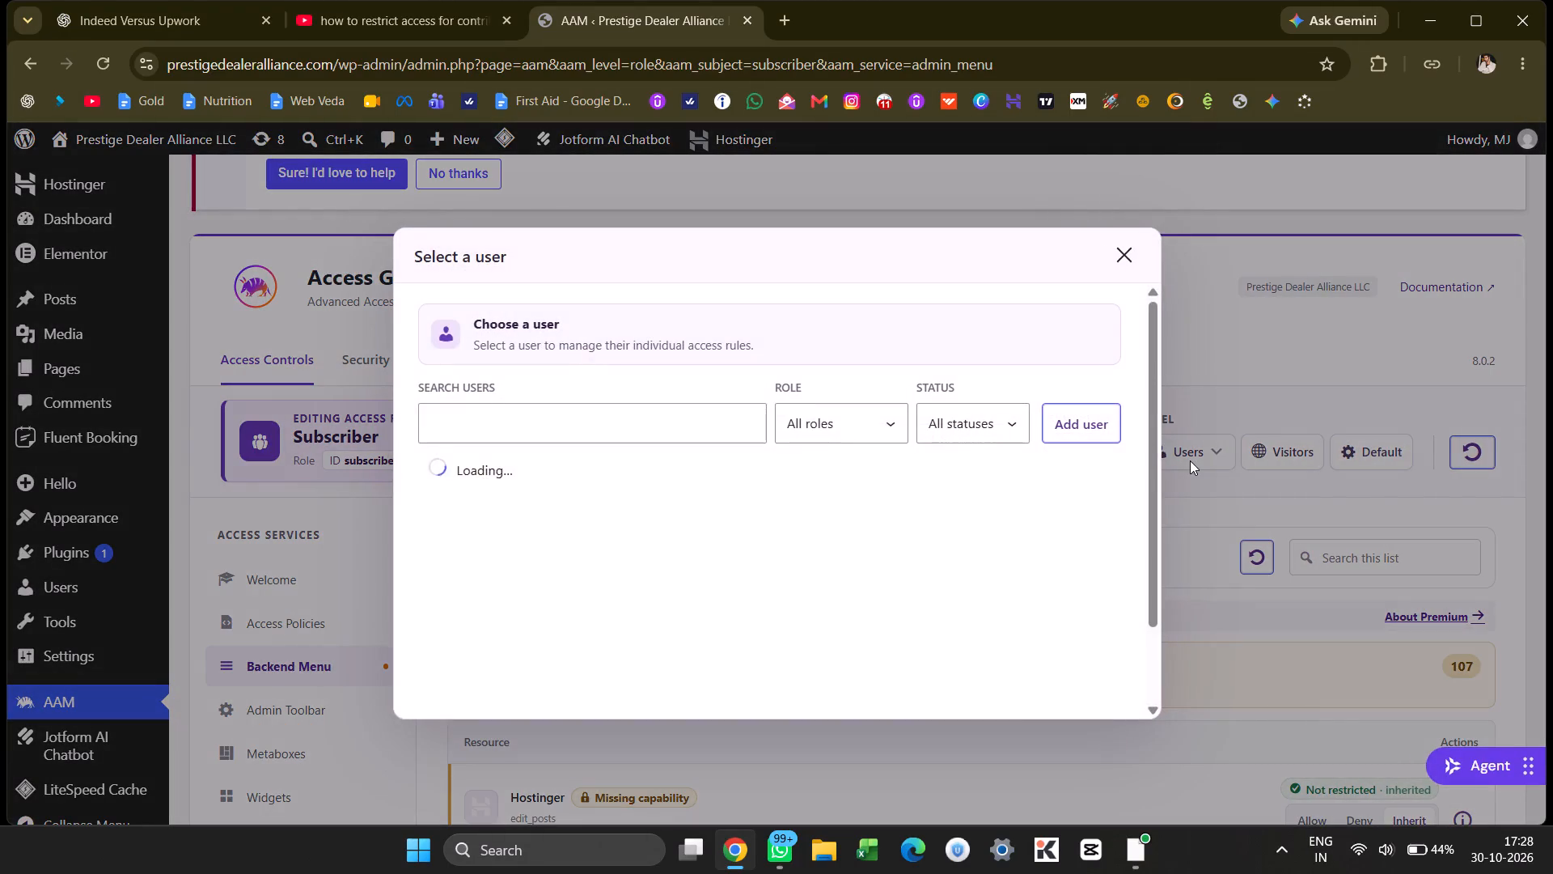
scroll(988, 535, "down", 1)
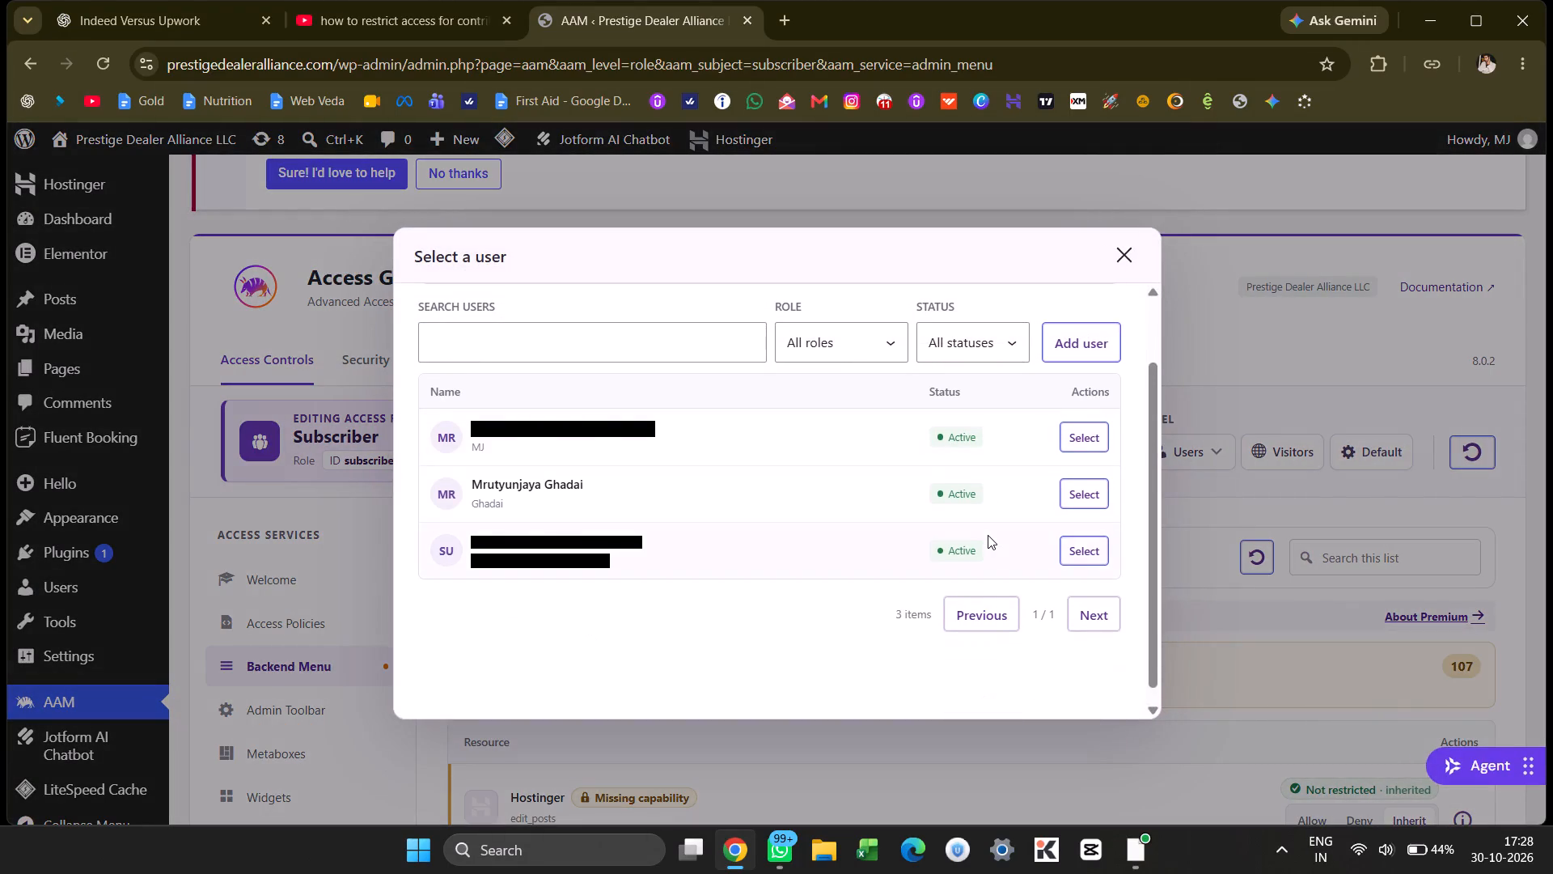
scroll(988, 535, "down", 1)
scroll(988, 535, "up", 2)
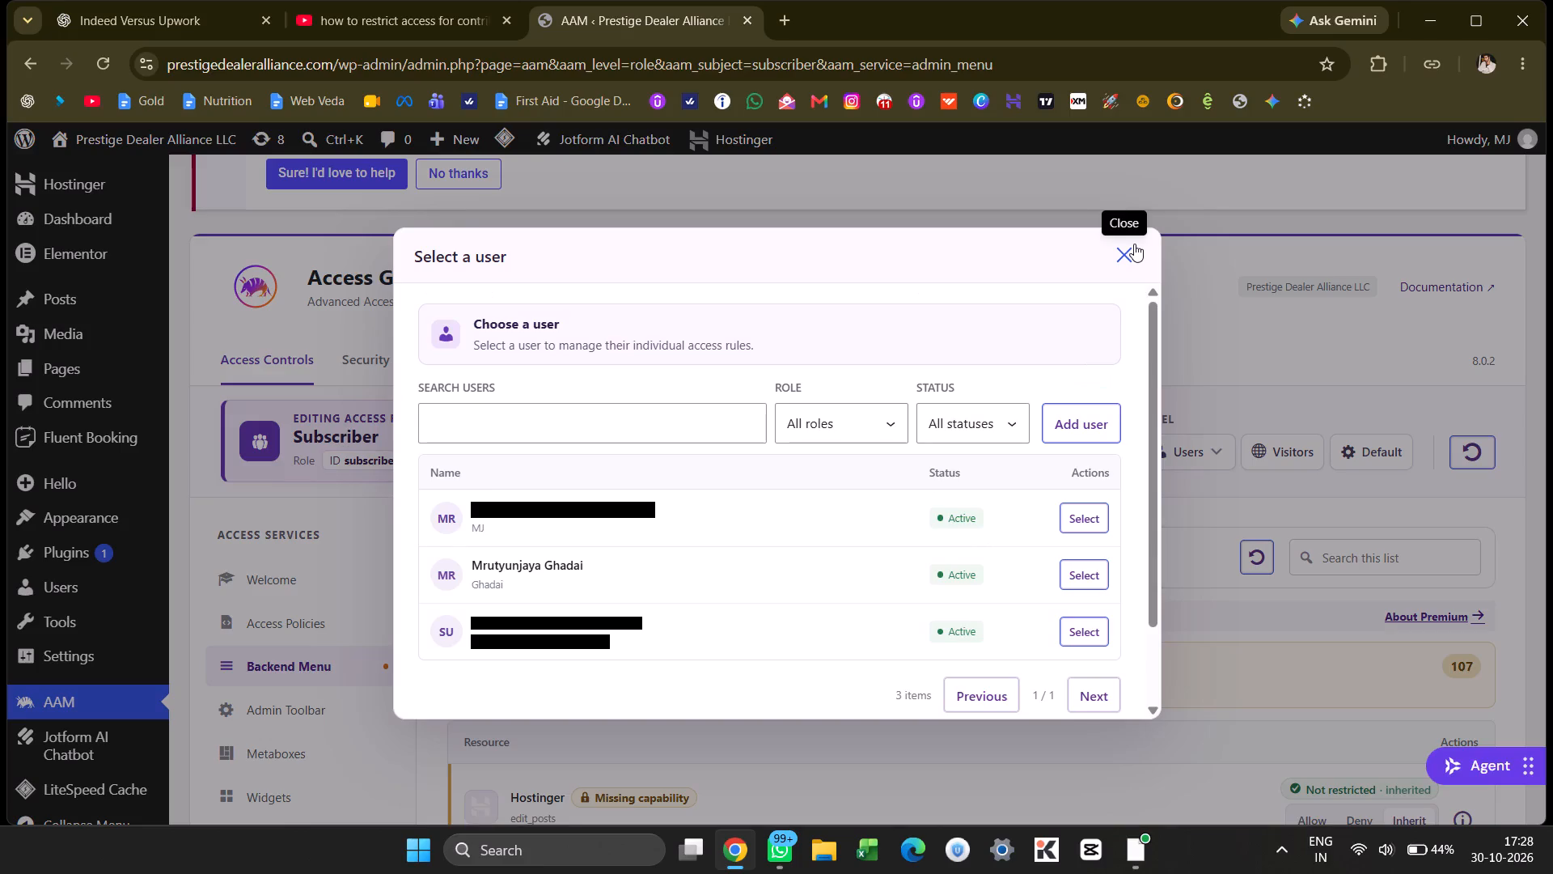
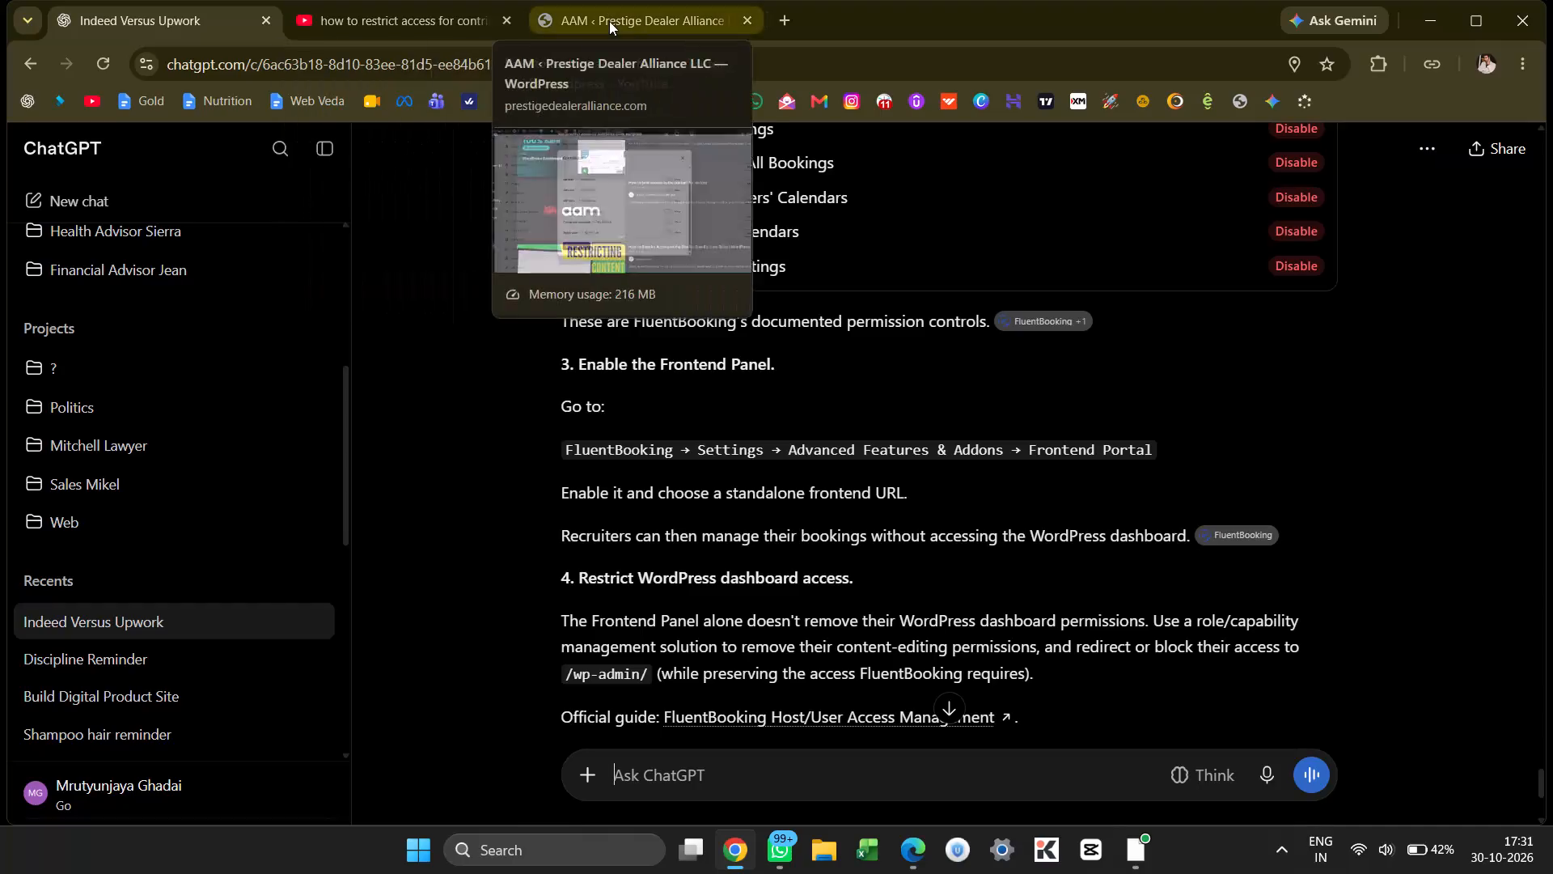
Examine the Frontend Portal module and recommended addons in FluentBooking's Advanced Features & Addons settings on the WordPress dashboard.
left_click(609, 21)
left_click(87, 525)
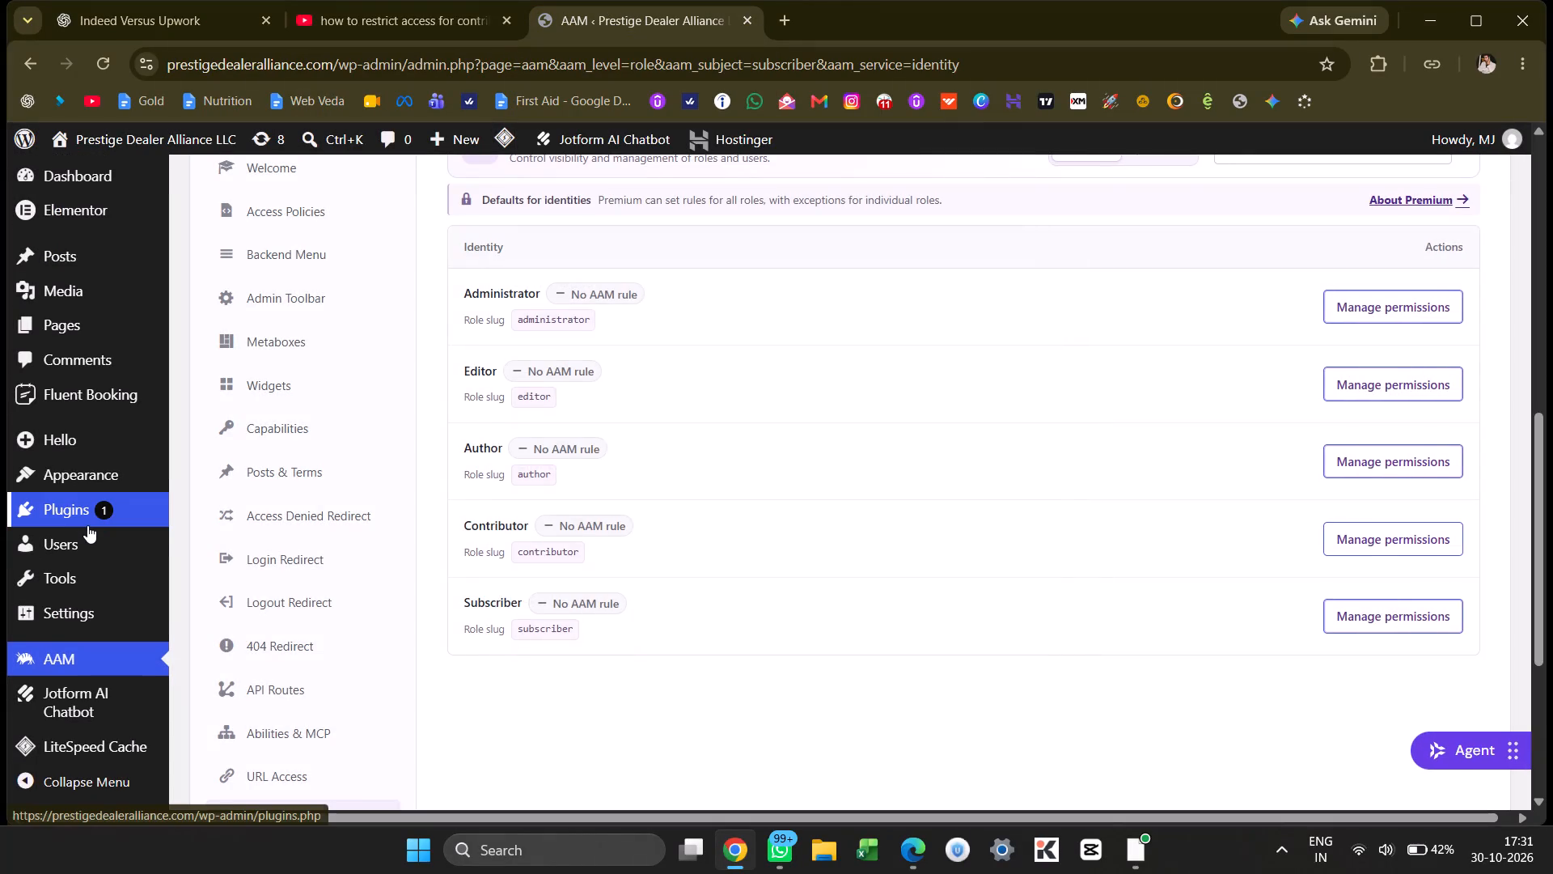
scroll(87, 525, "down", 2)
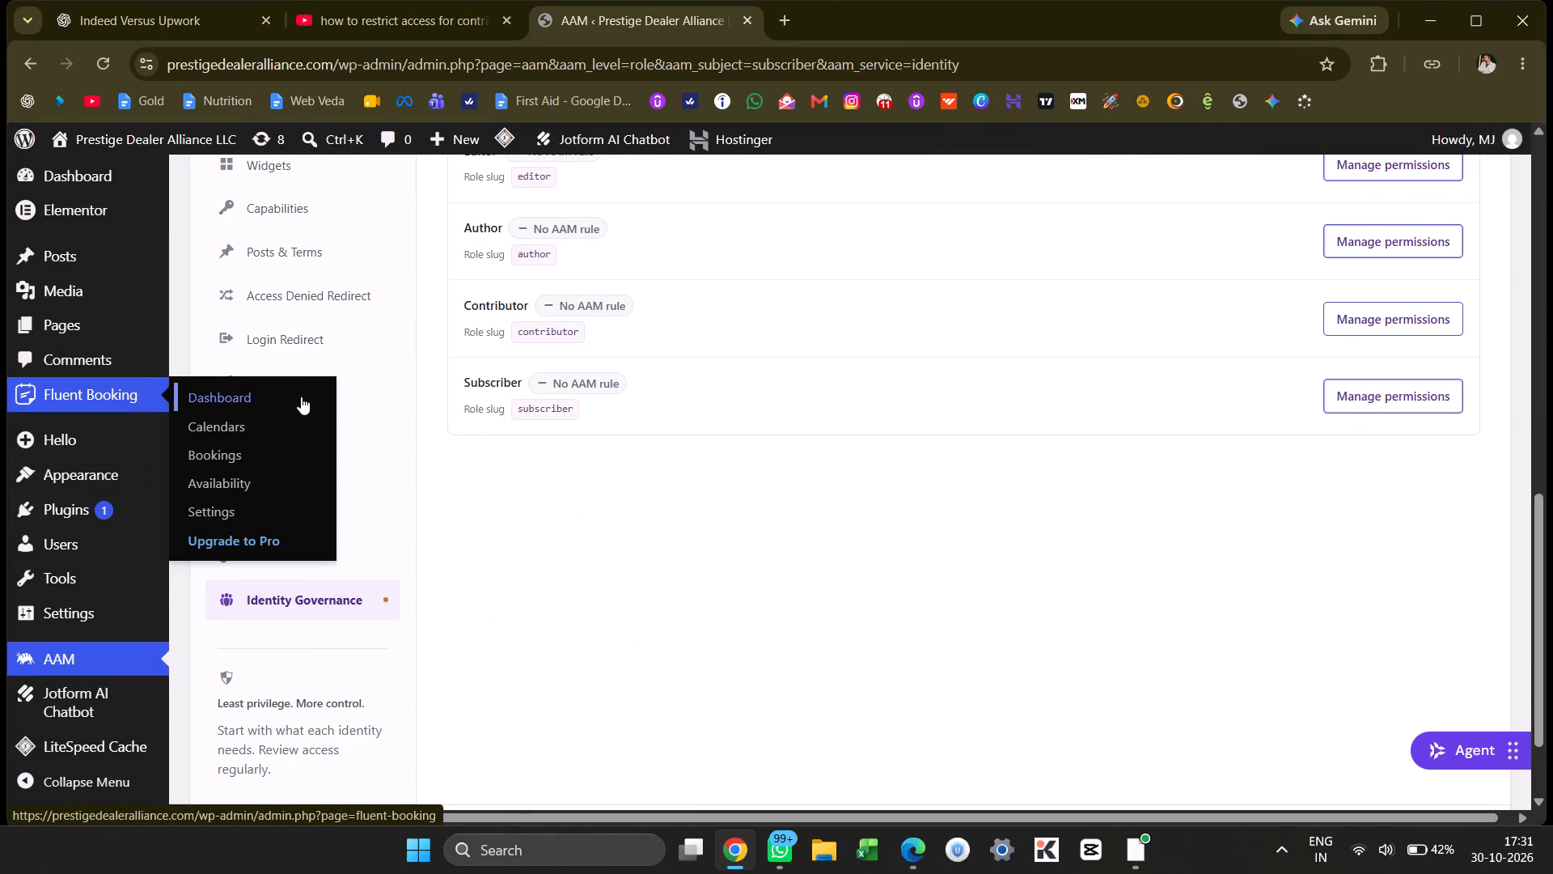
left_click(272, 506)
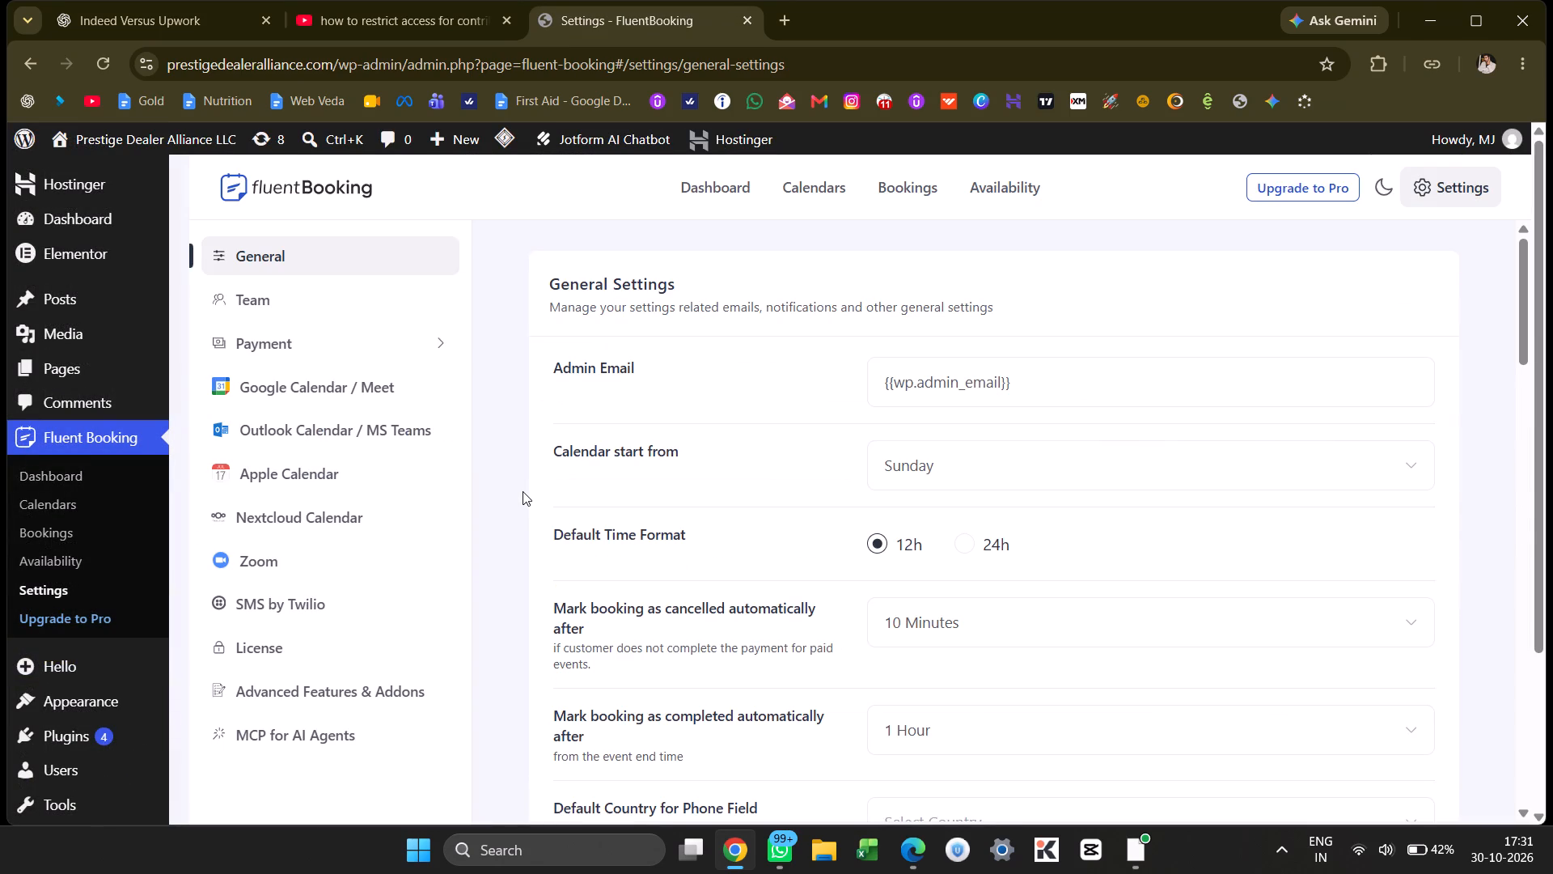
left_click(383, 683)
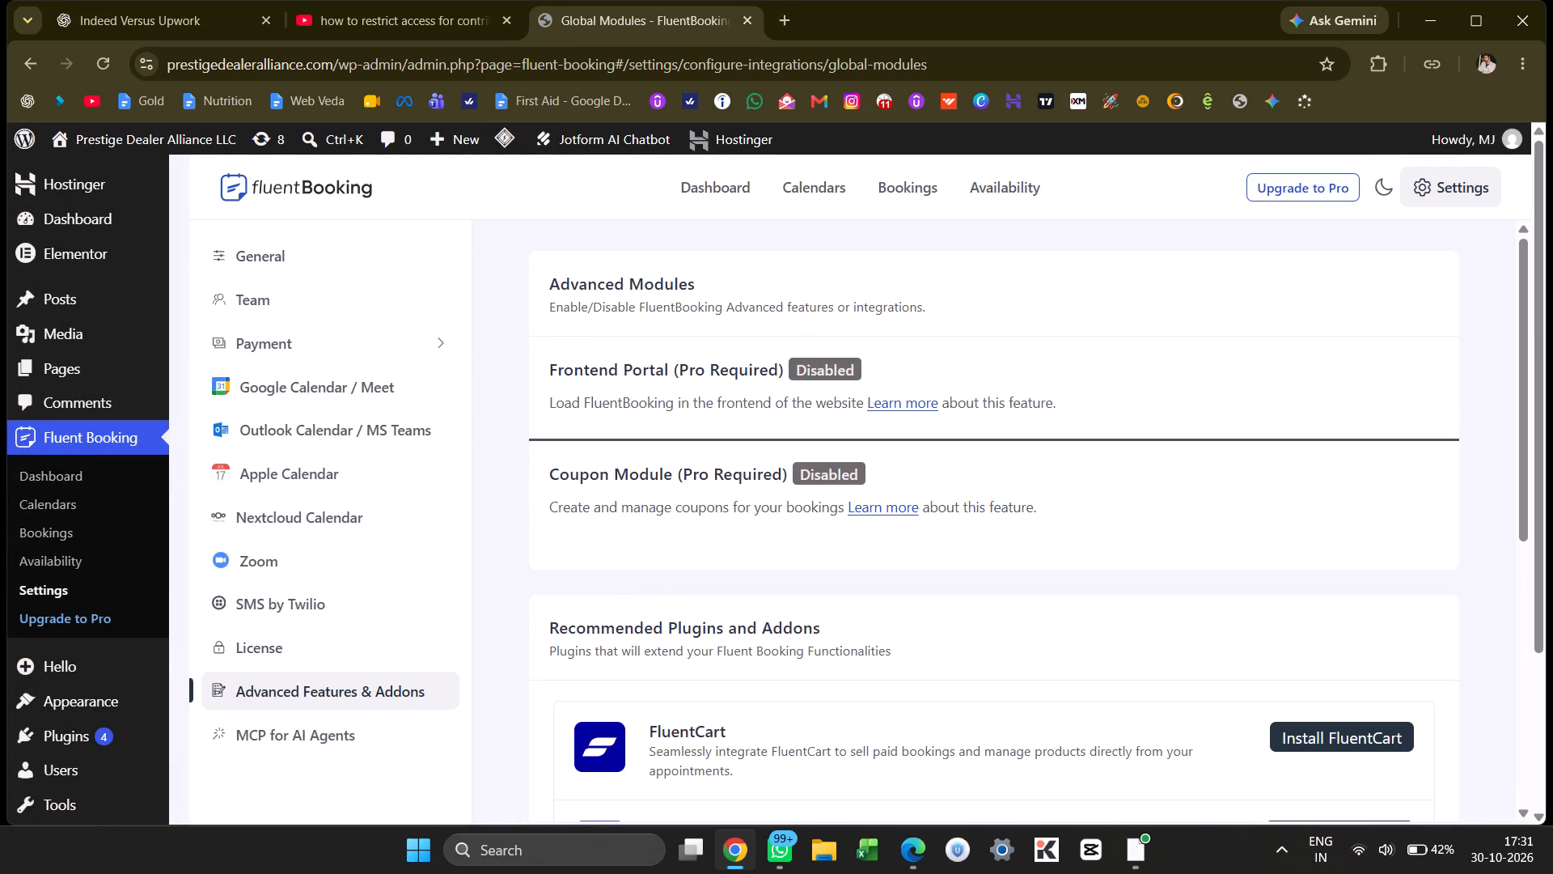
left_click(823, 363)
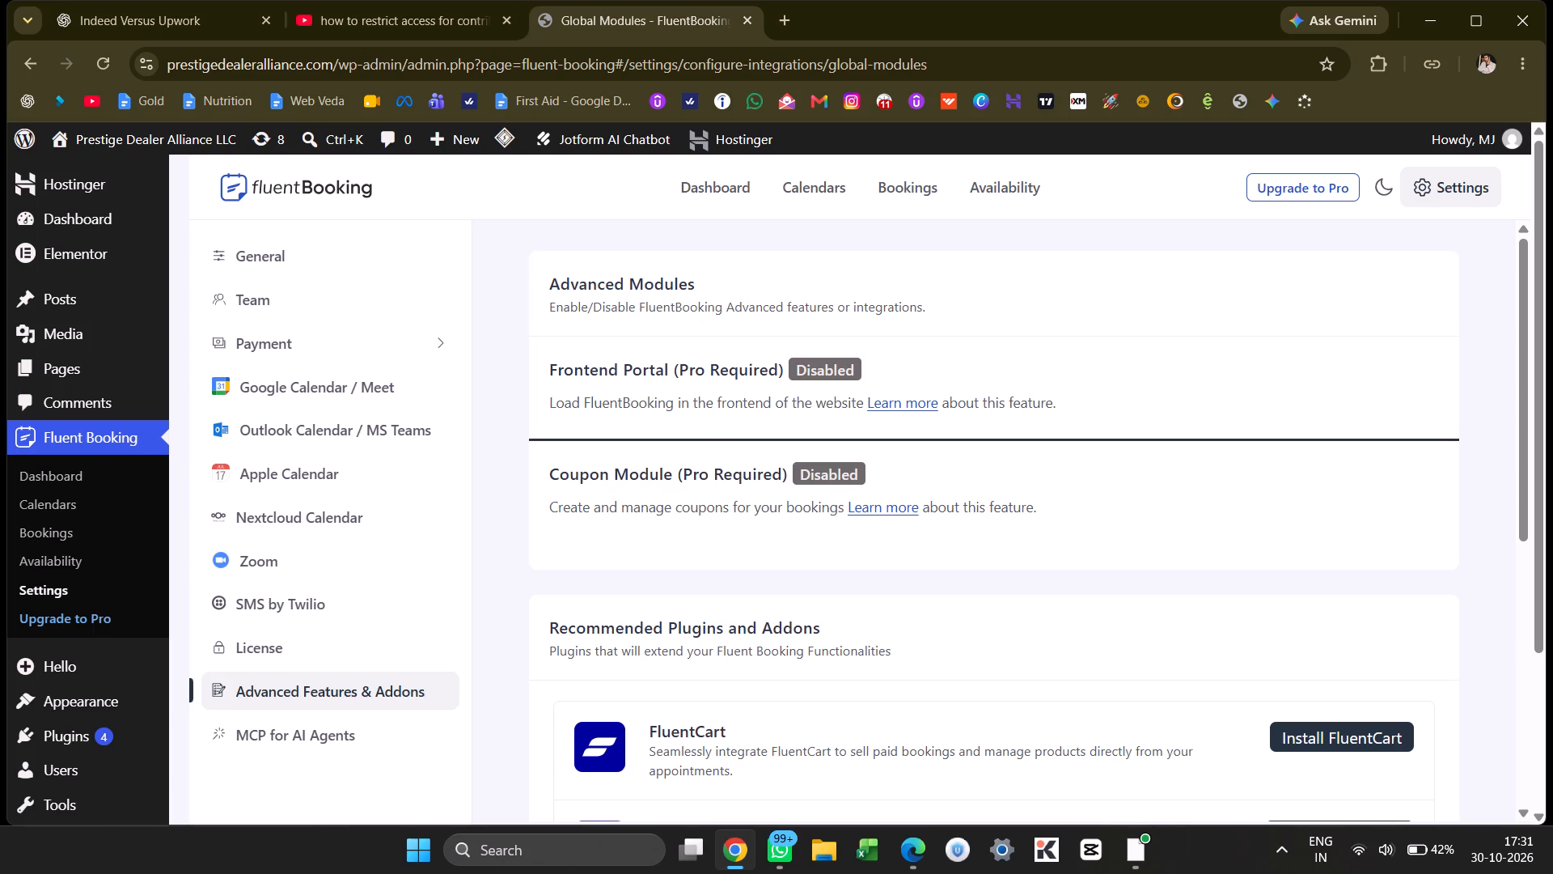
left_click_drag(673, 404, 802, 404)
left_click(802, 404)
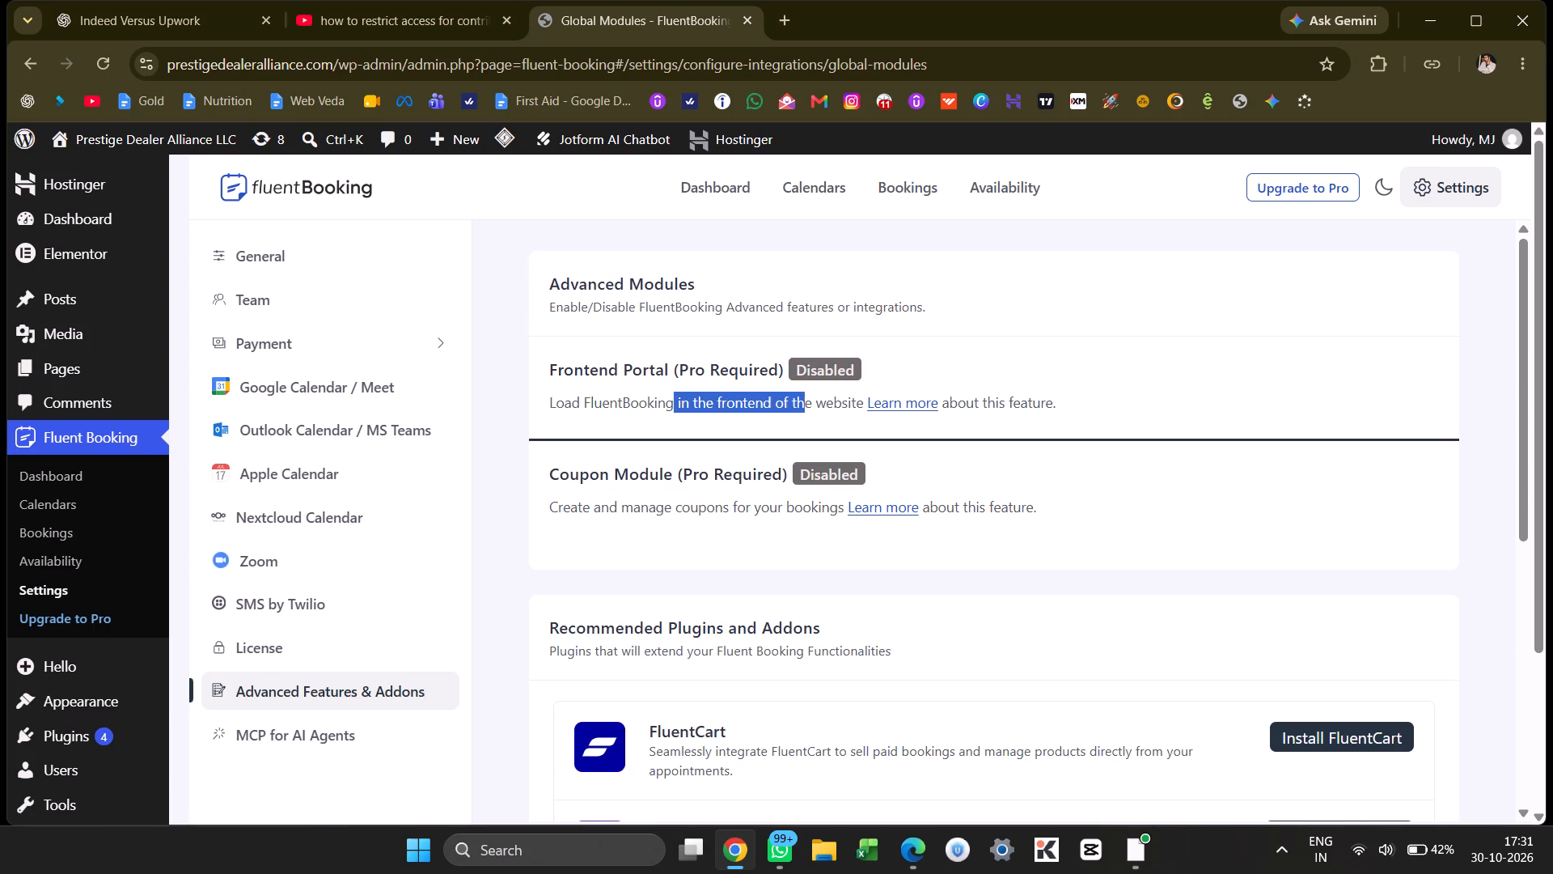
scroll(802, 404, "down", 2)
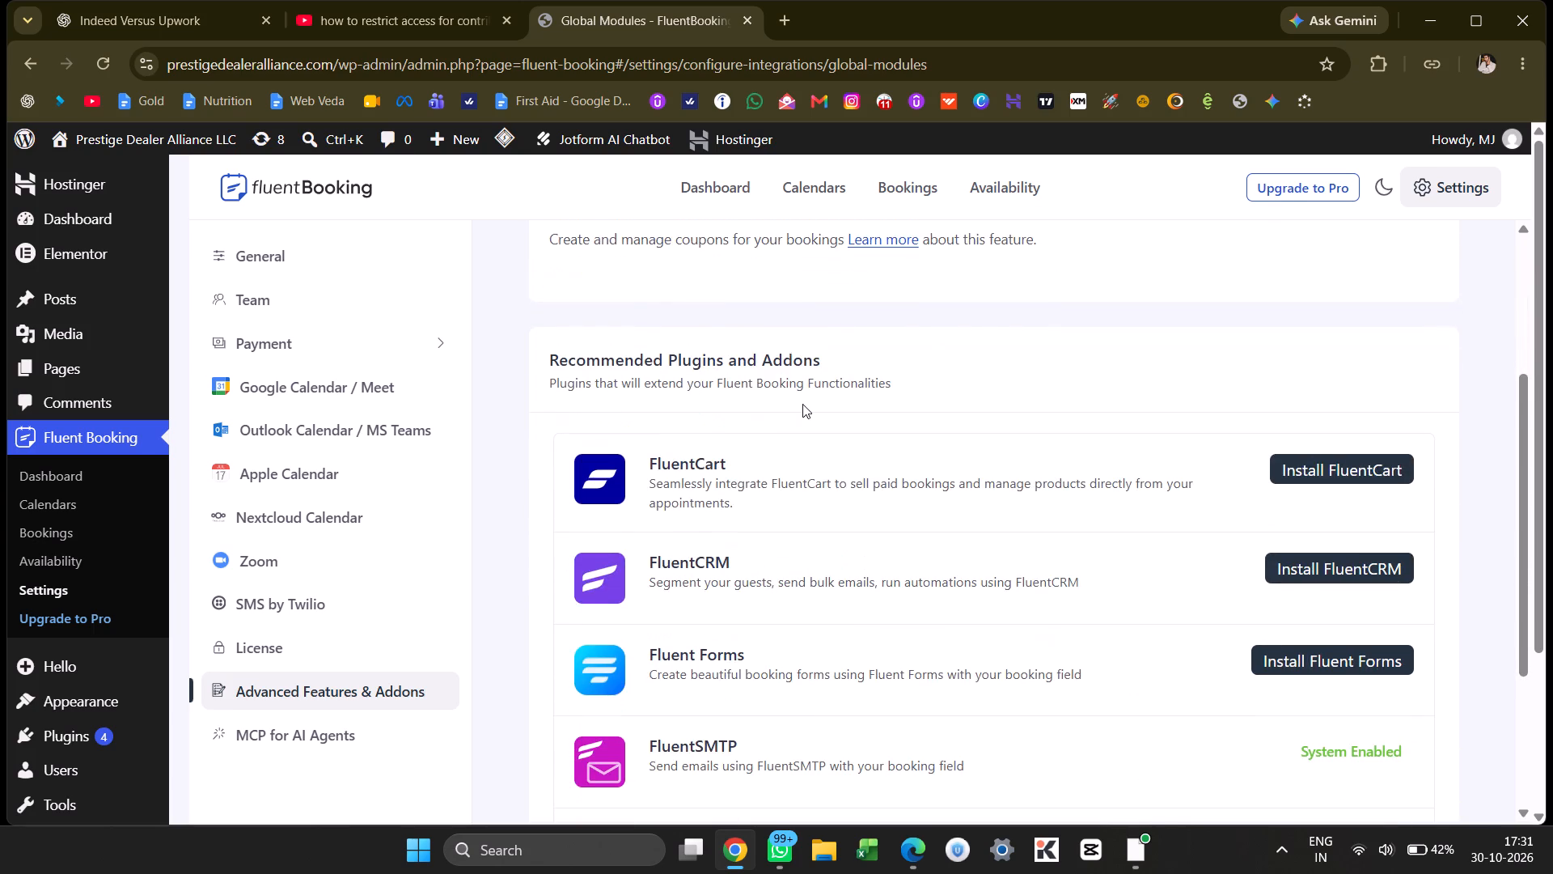
scroll(802, 404, "down", 2)
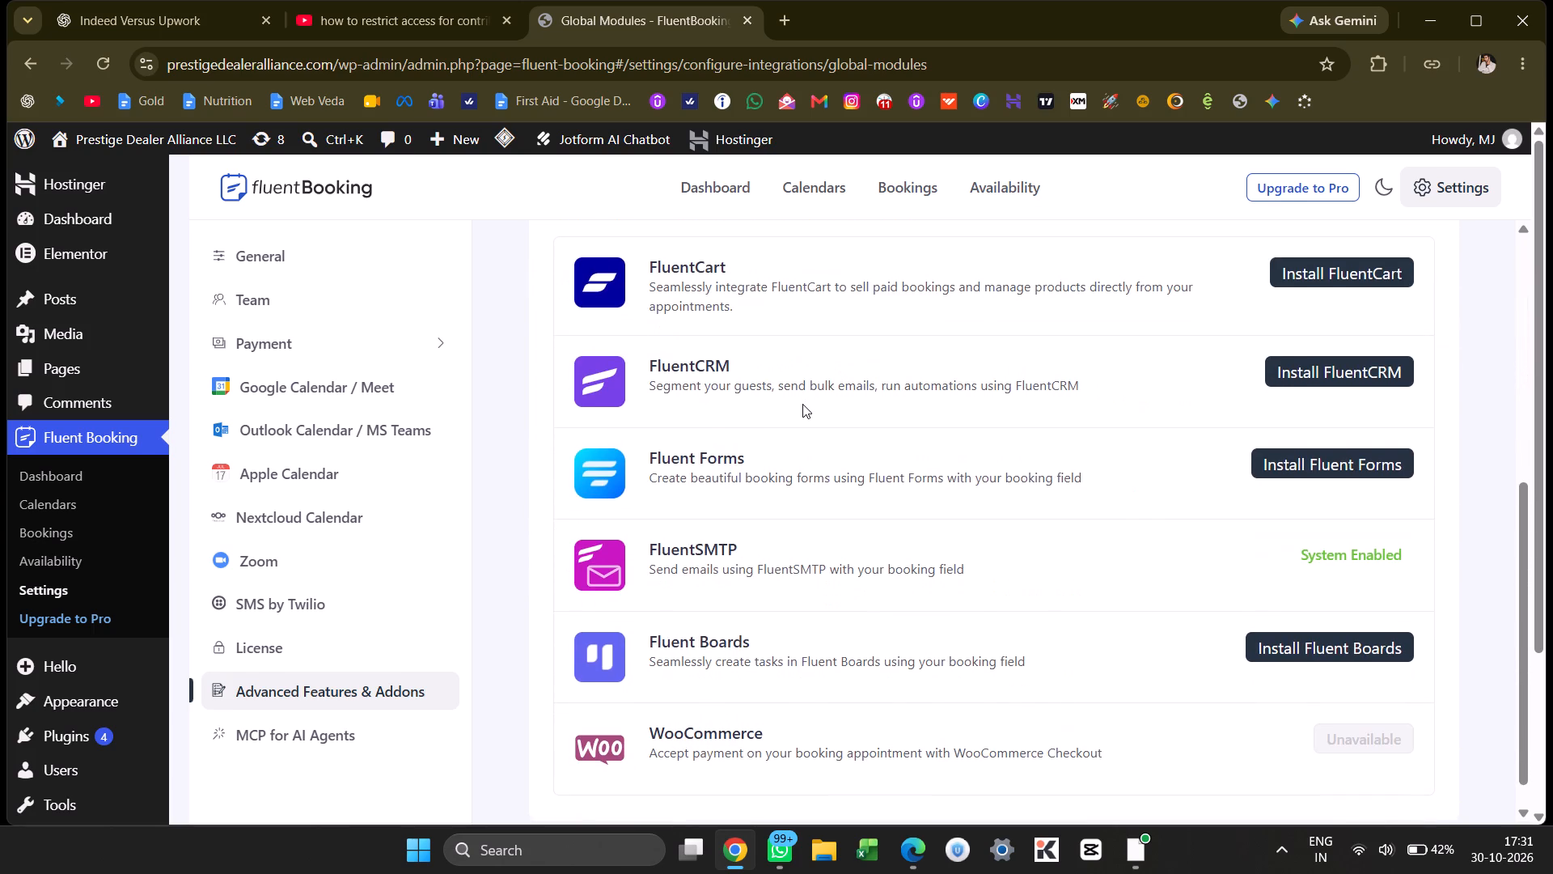
scroll(802, 404, "up", 3)
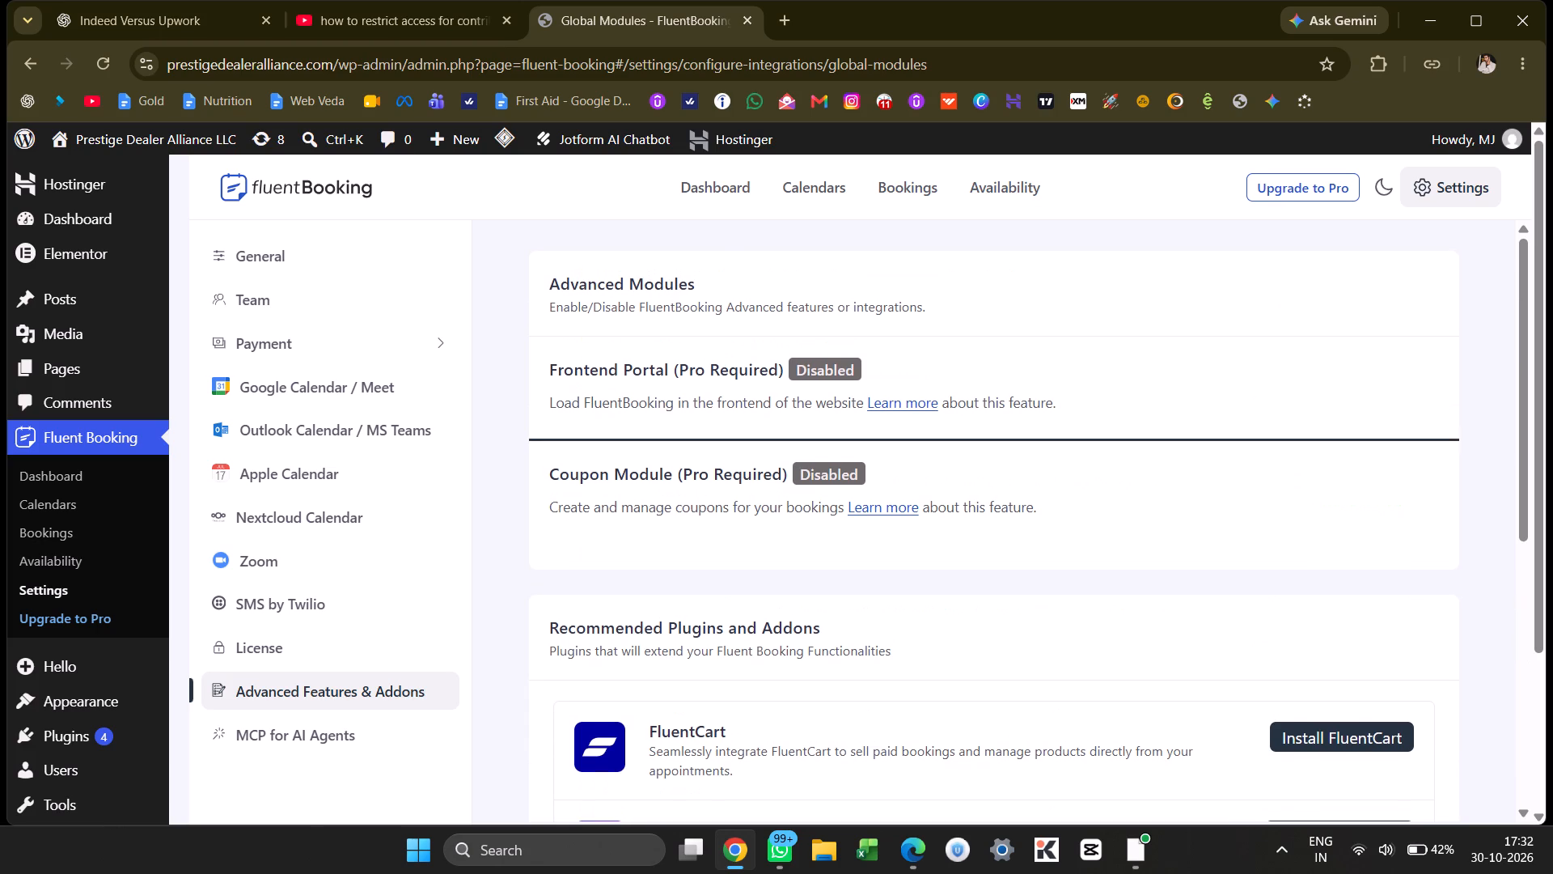
Activate the FluentBooking Pro plugin from the site's installed plugins and review its entry.
left_click(111, 732)
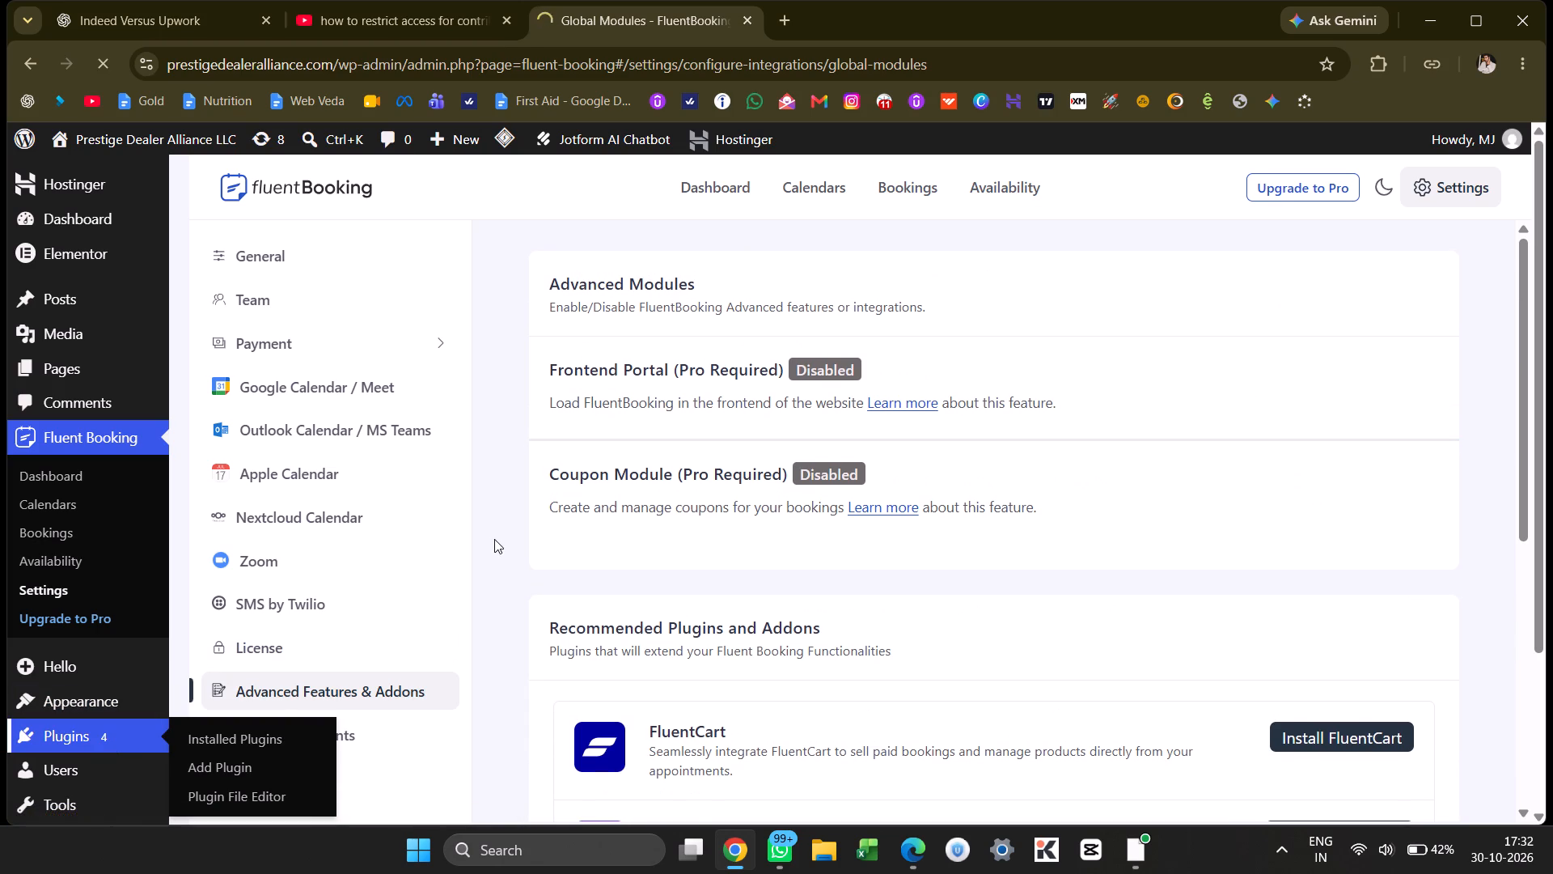
scroll(494, 539, "down", 2)
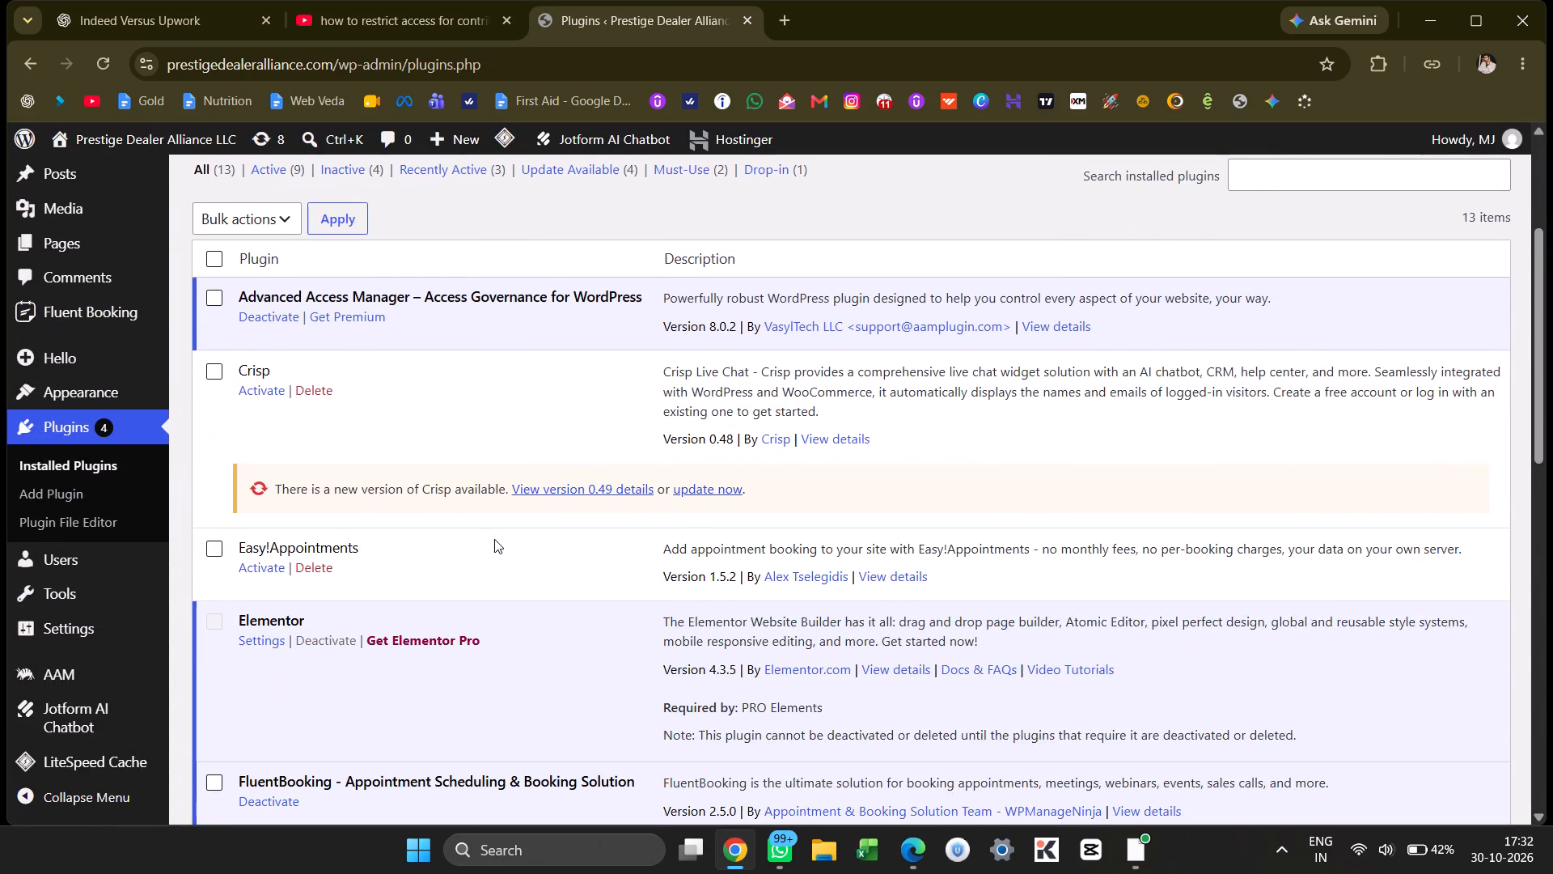
scroll(494, 539, "down", 3)
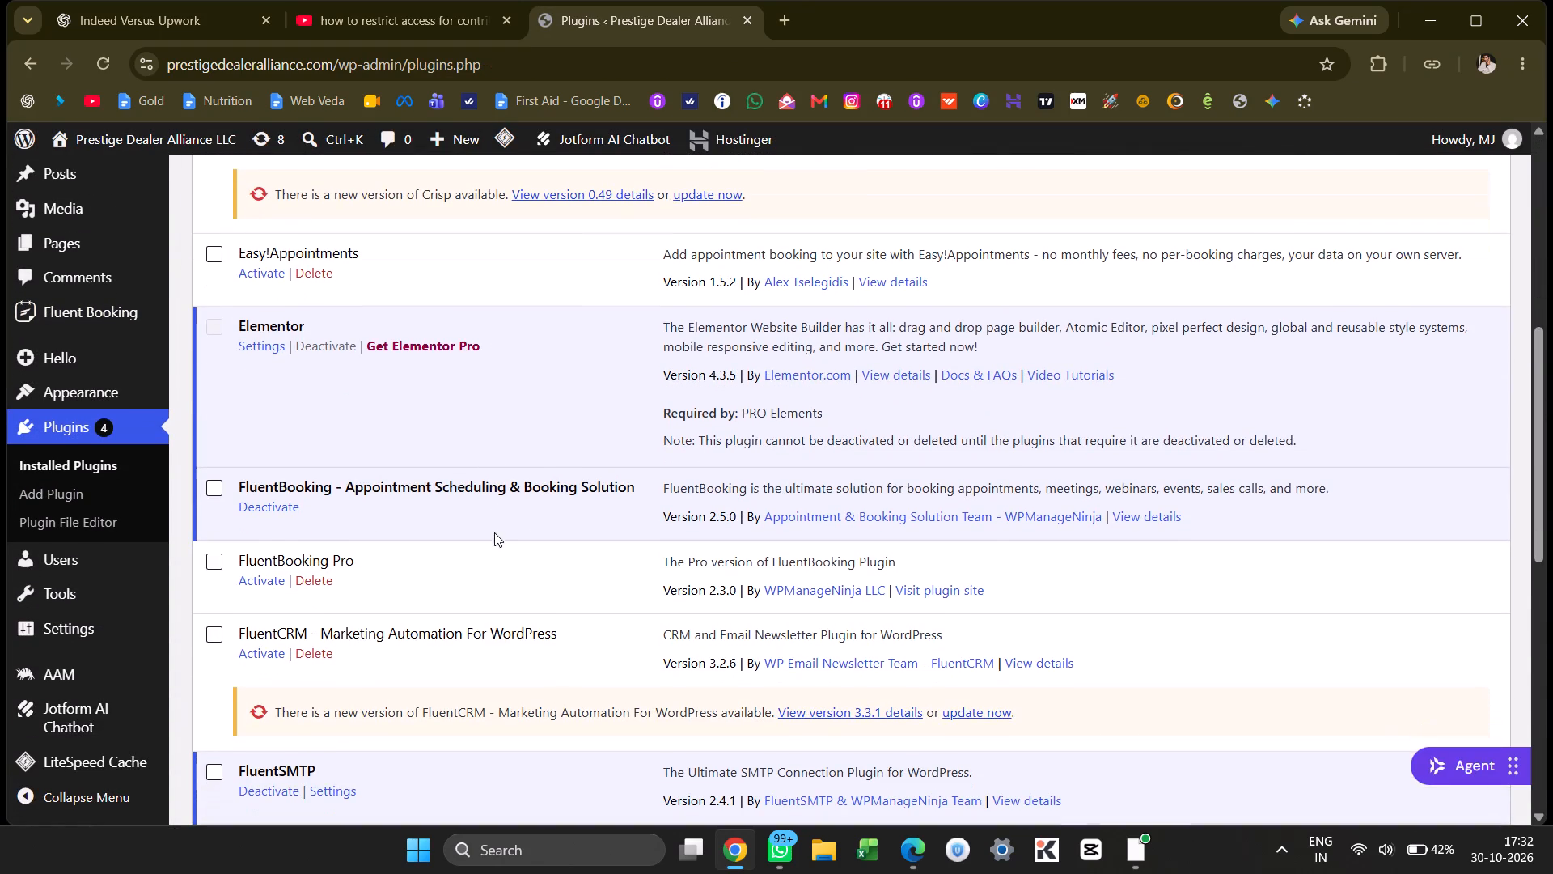
left_click(260, 580)
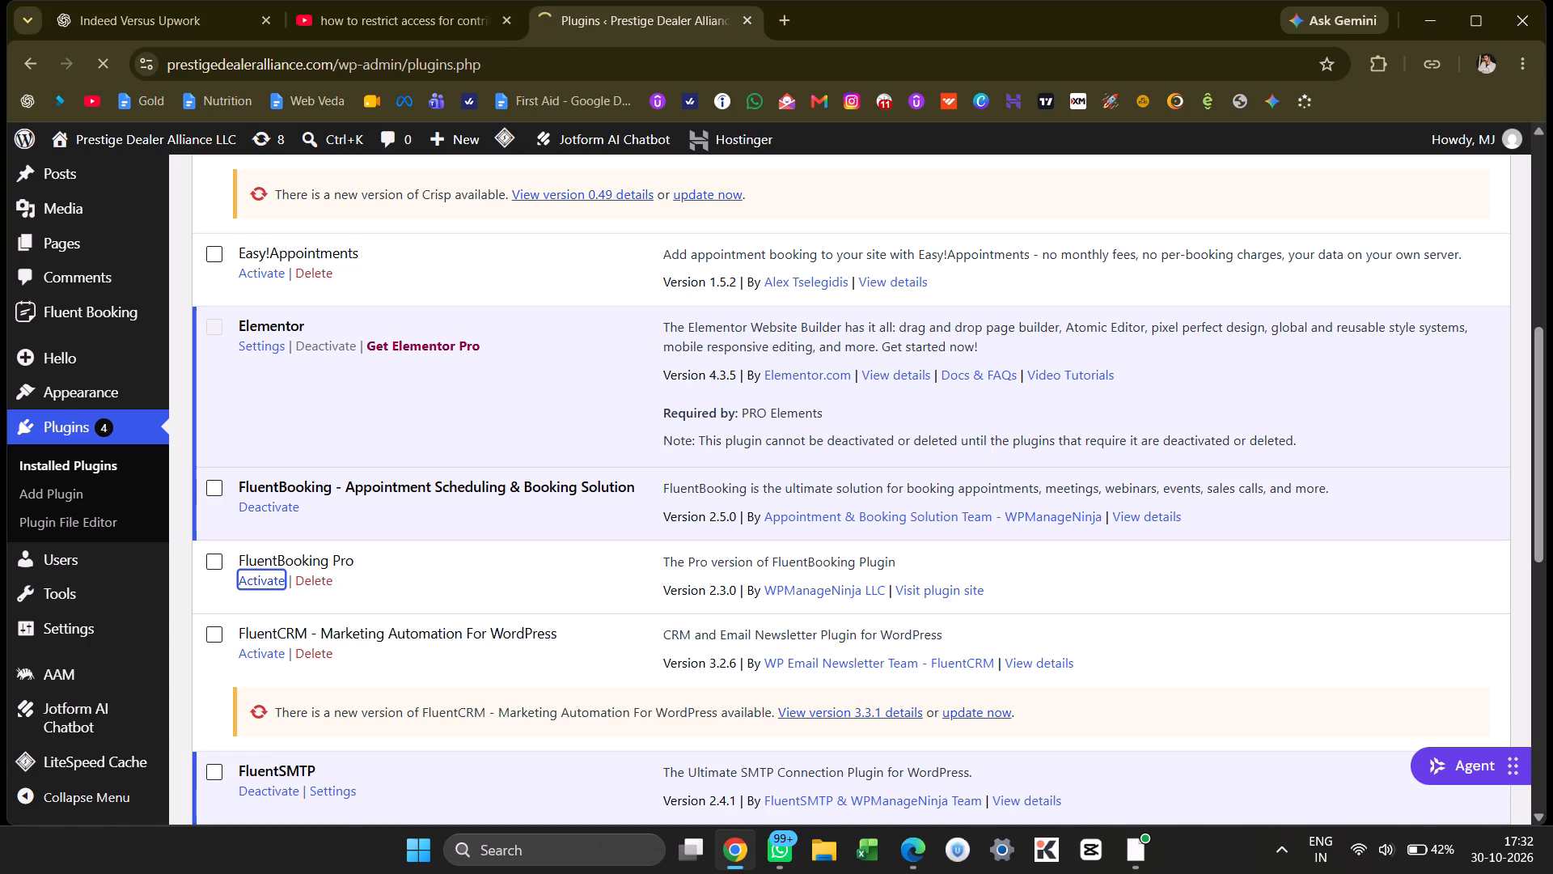
scroll(551, 484, "up", 2)
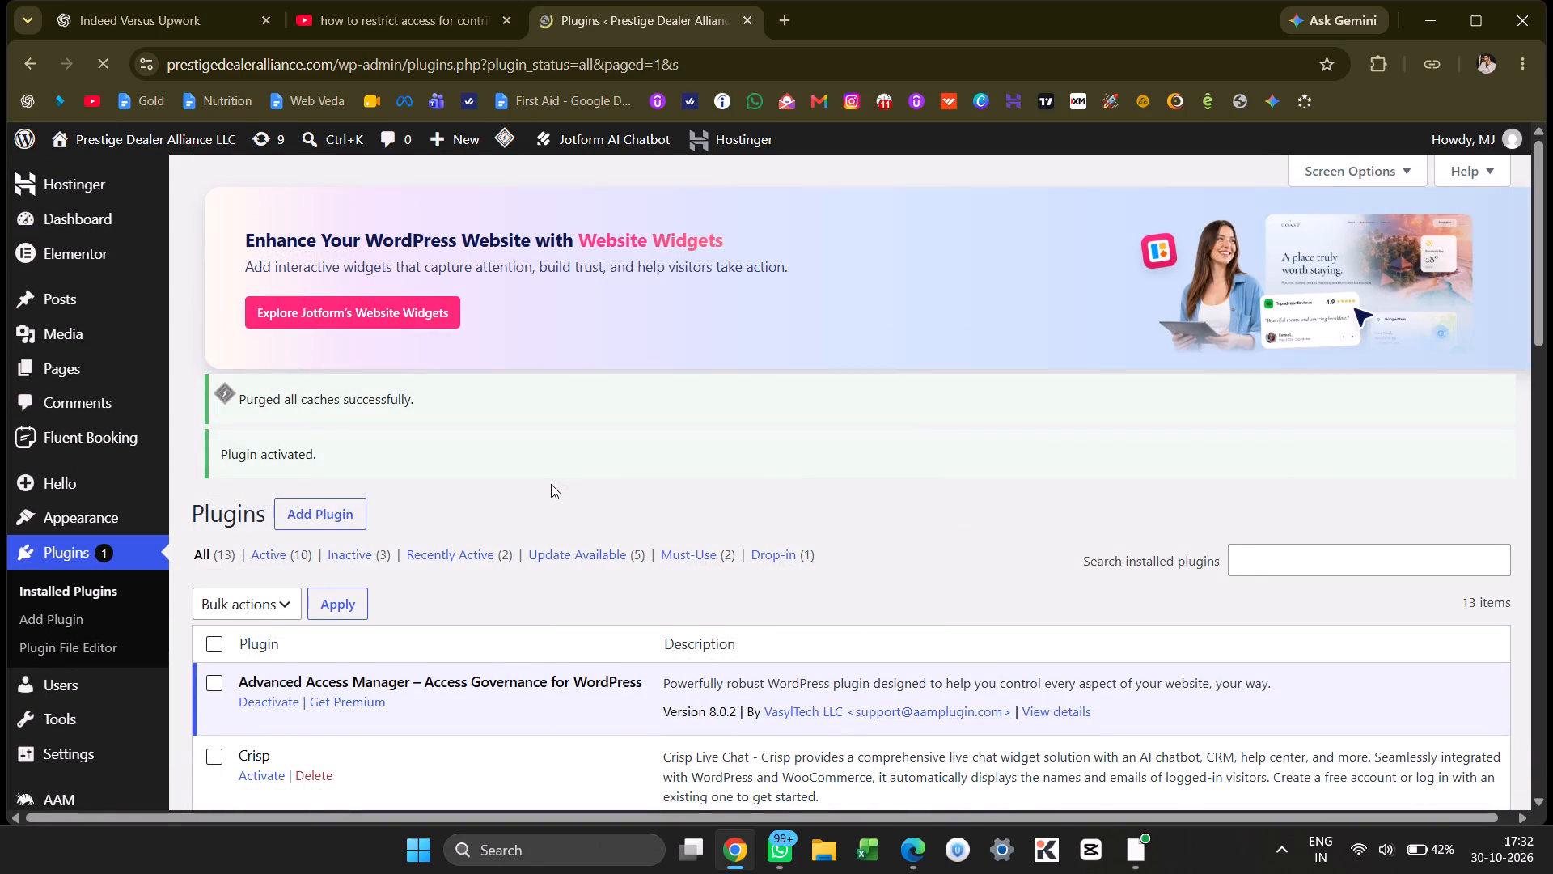
scroll(551, 484, "down", 5)
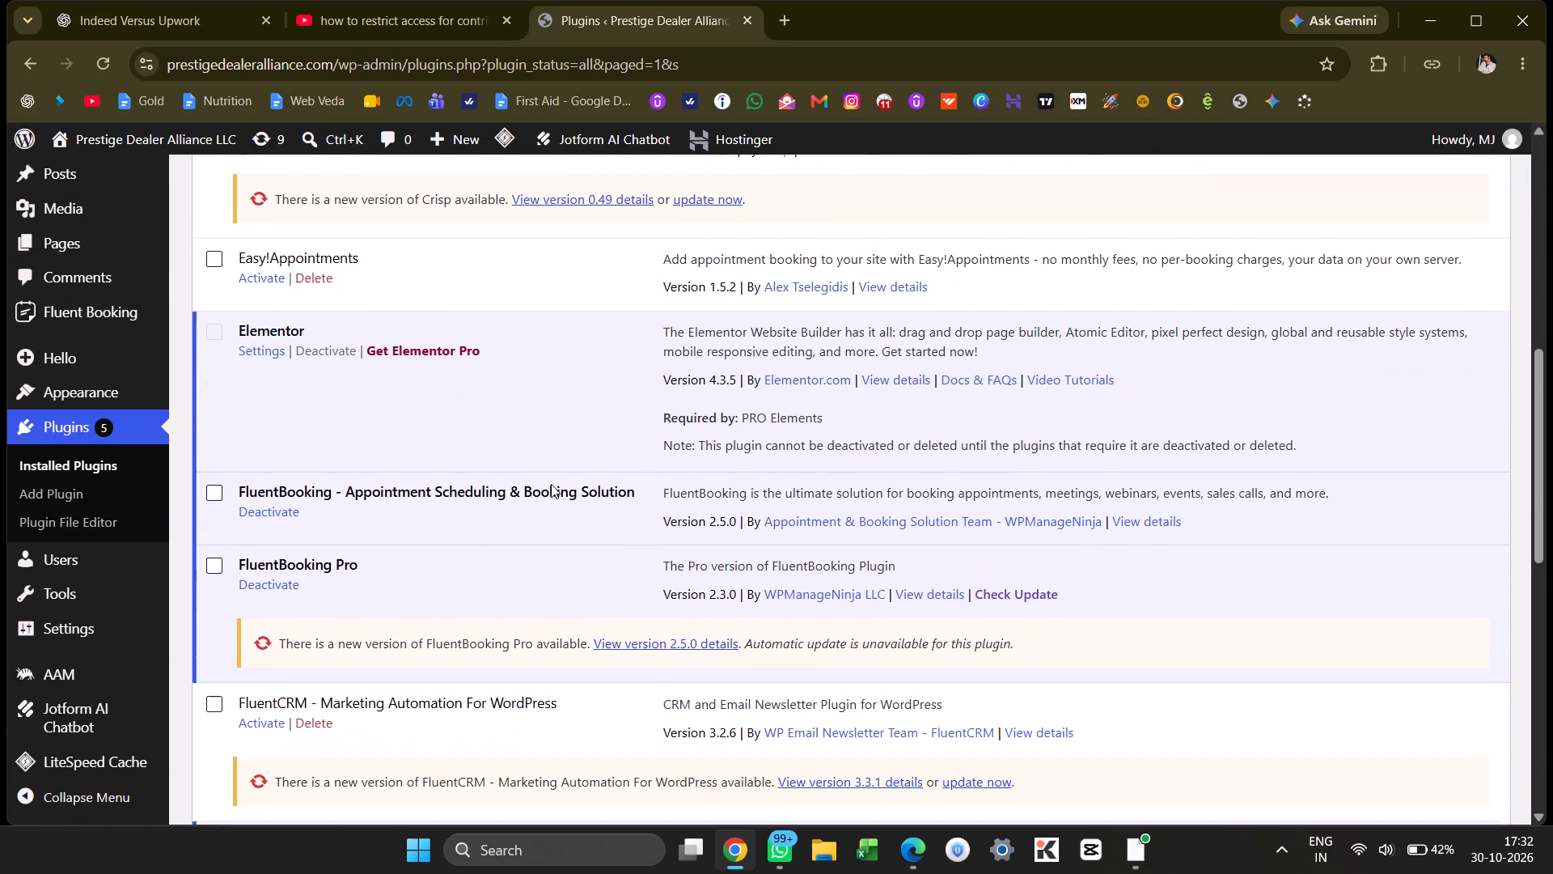
scroll(551, 484, "down", 1)
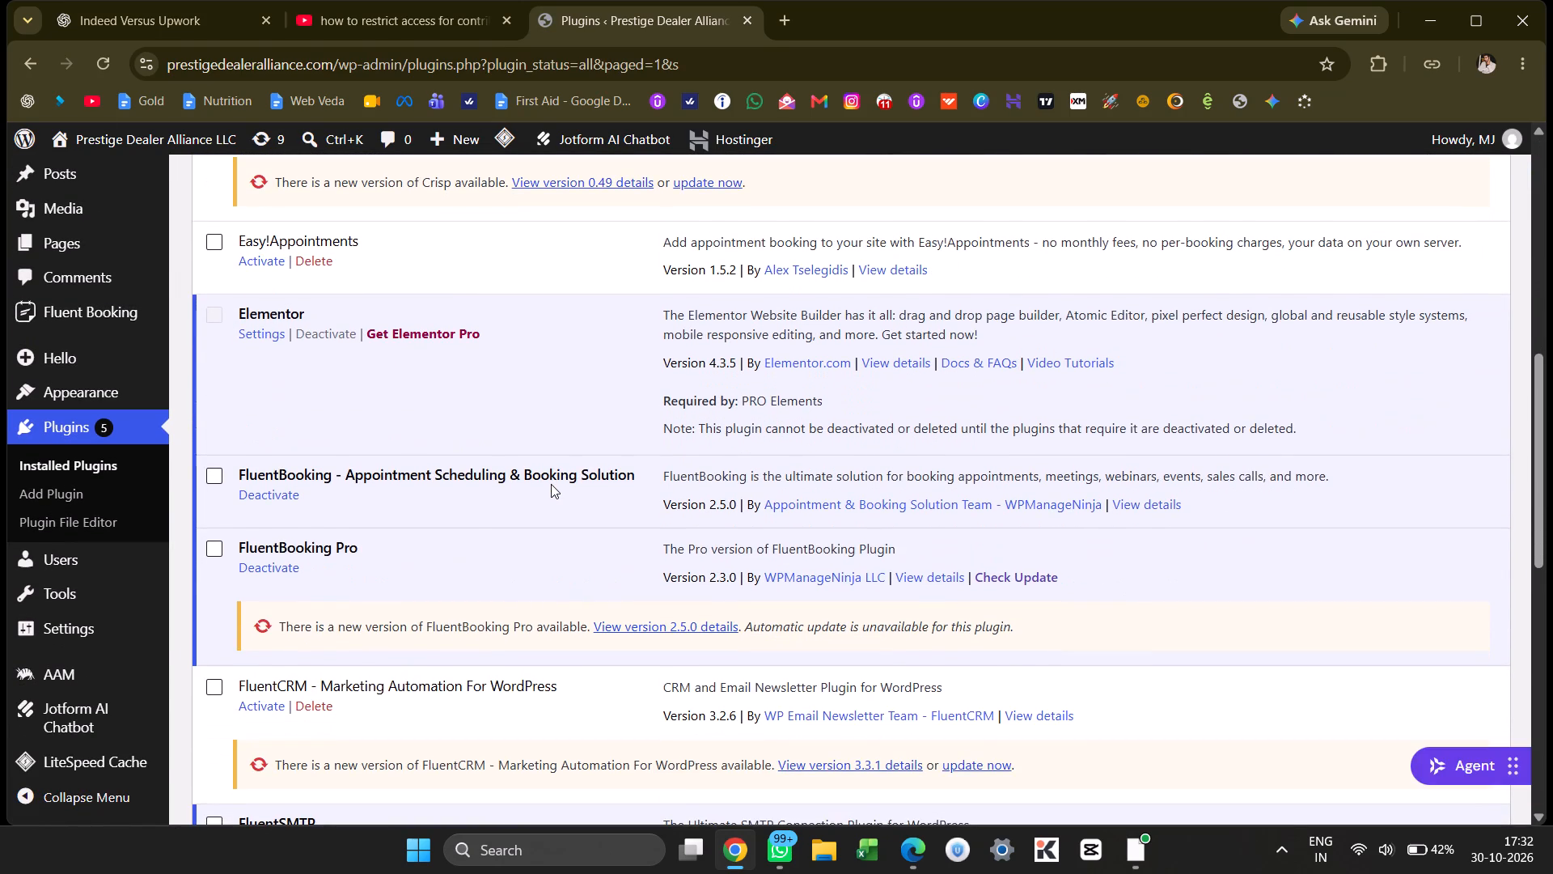
Open the gplji.com website in a new browser tab.
left_click(777, 16)
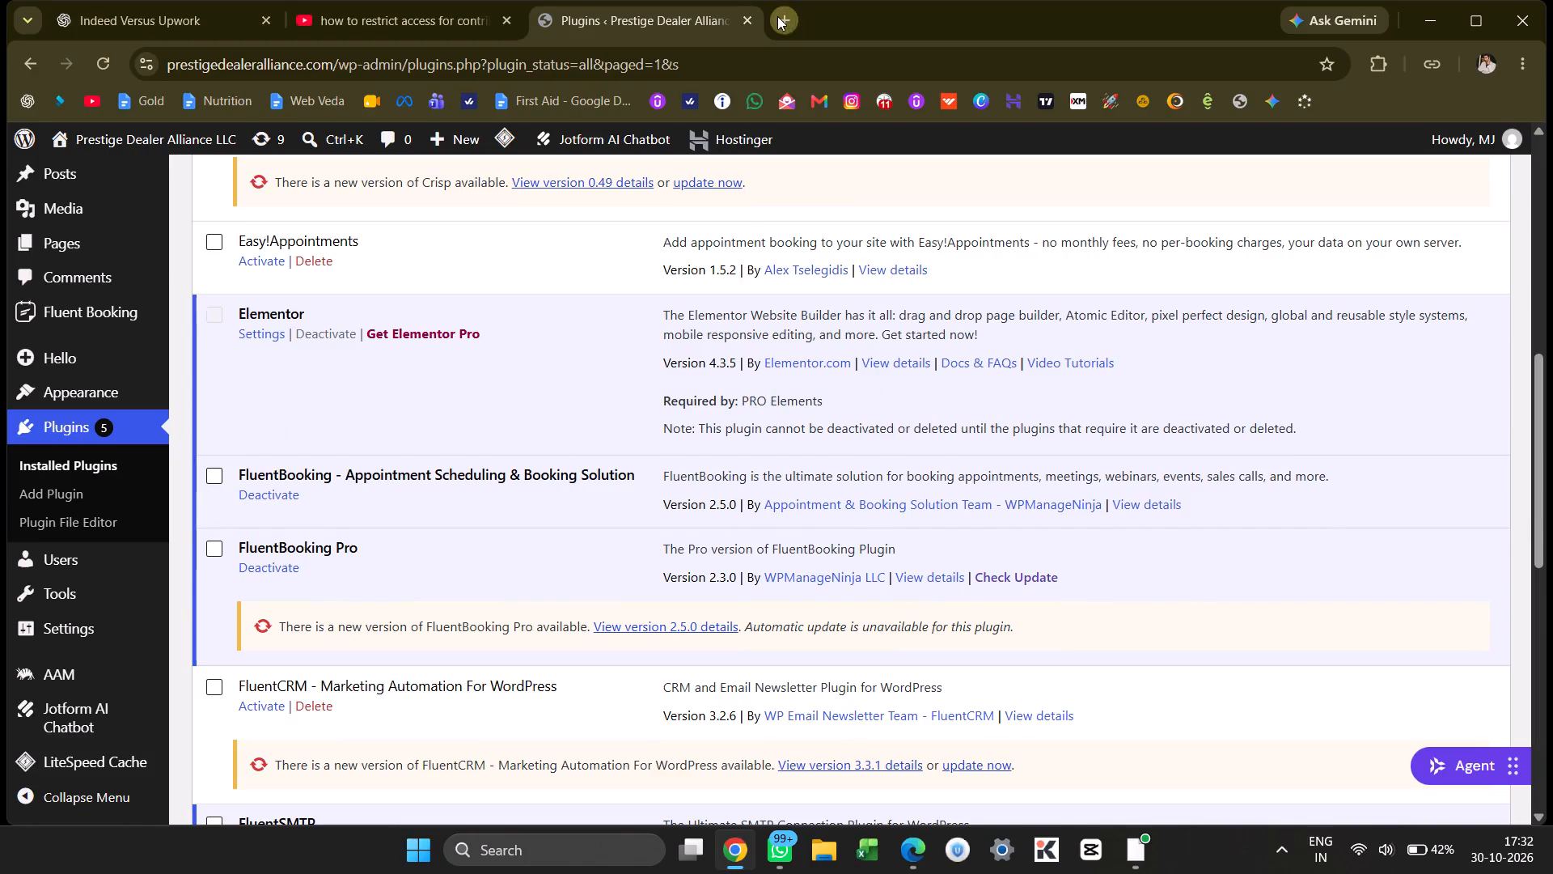
type("gplji")
key("Return")
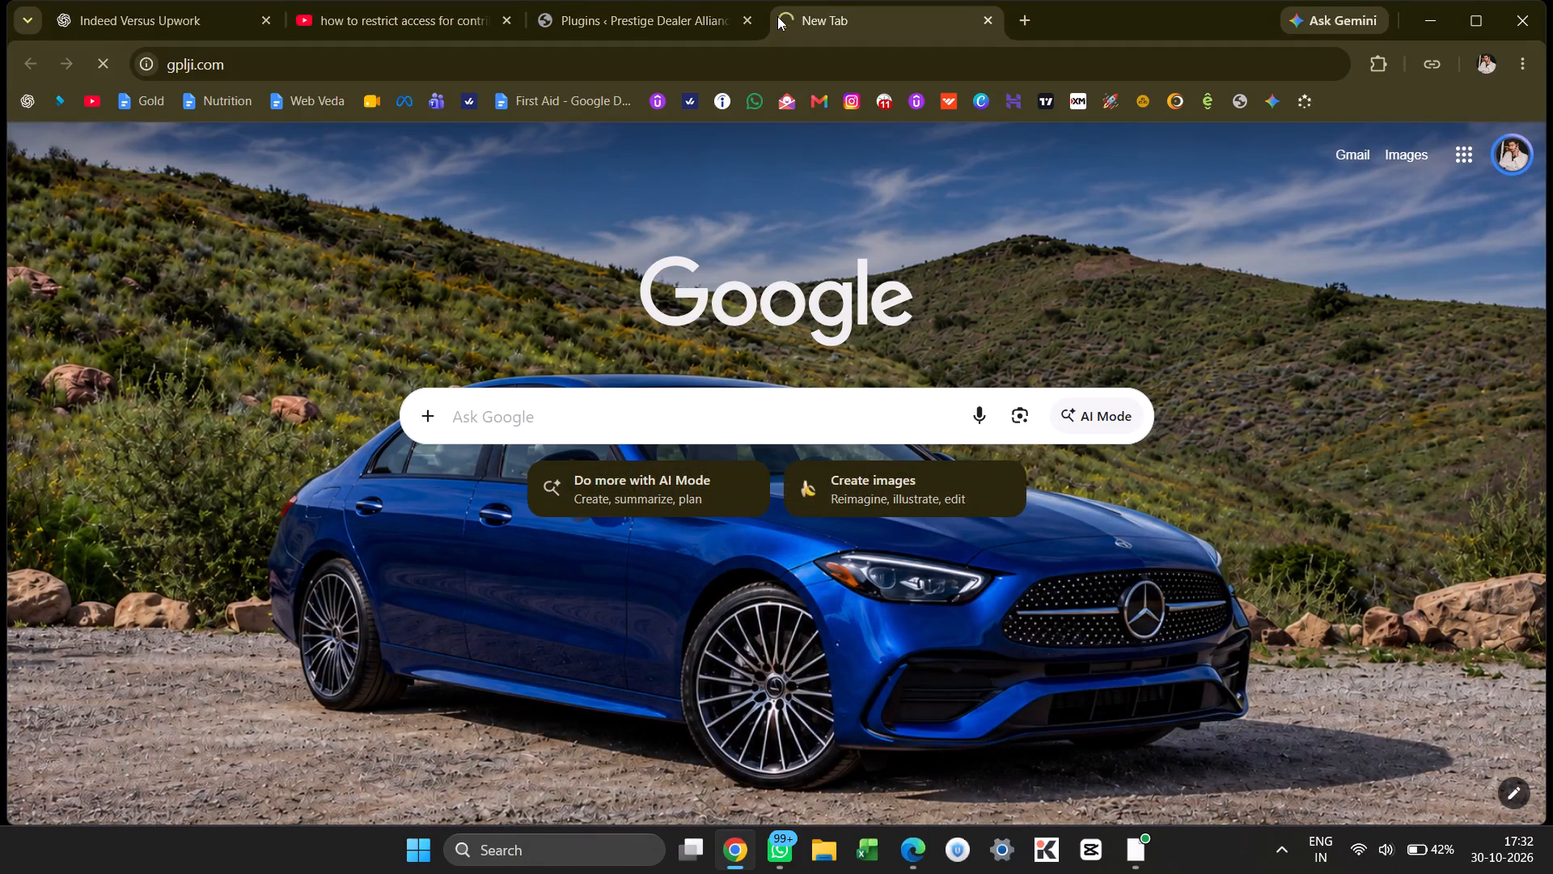
Enable FluentBooking's Frontend Portal as a standalone frontend URL with the slug my-bookings, and save the settings.
left_click(576, 13)
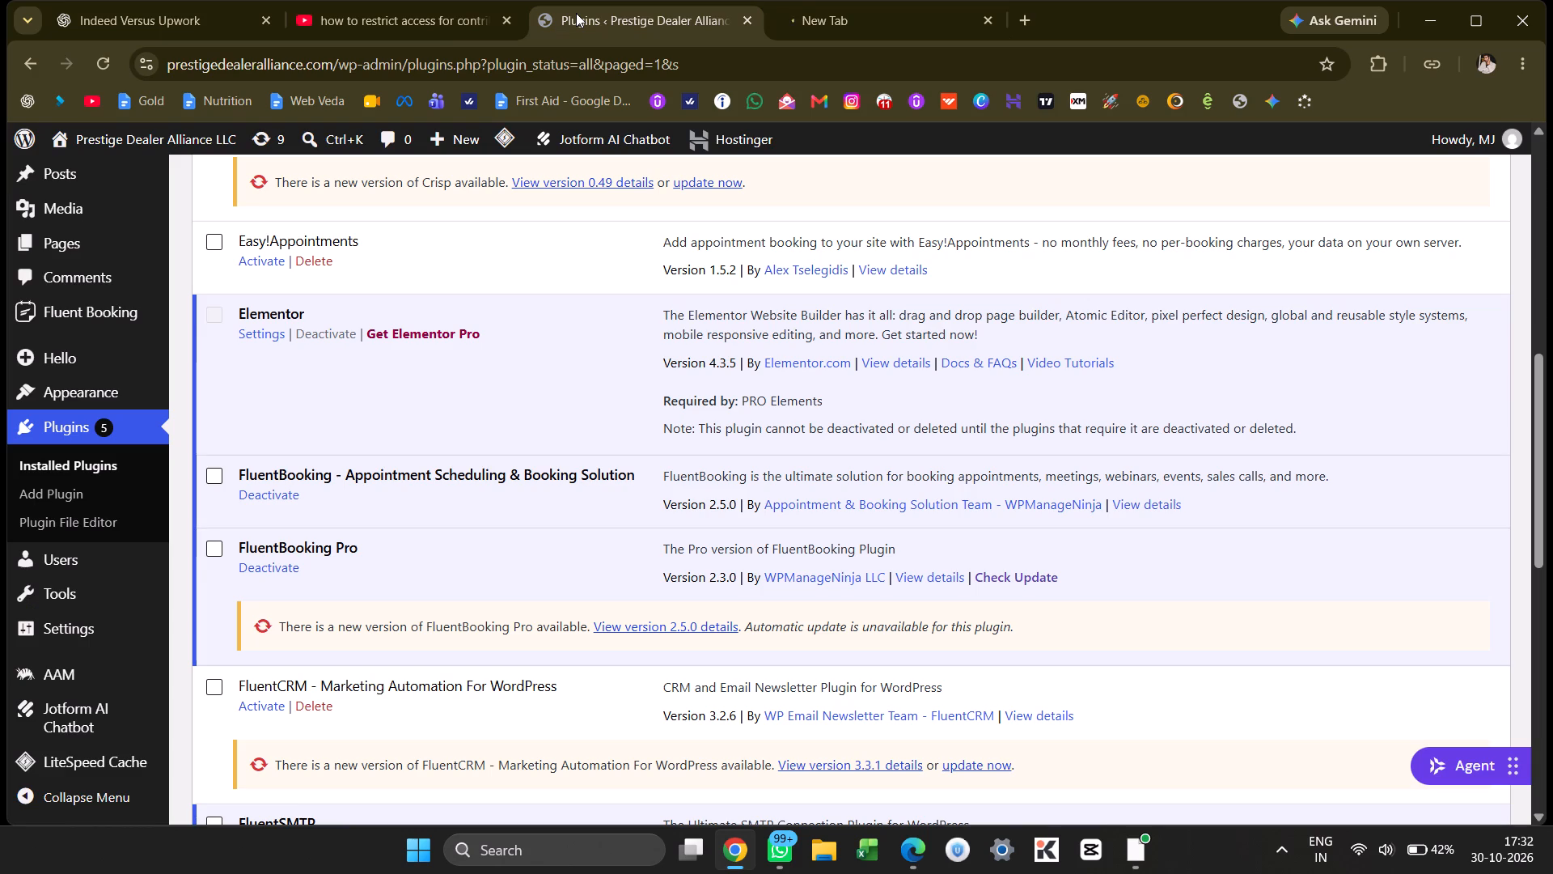
scroll(81, 541, "down", 1)
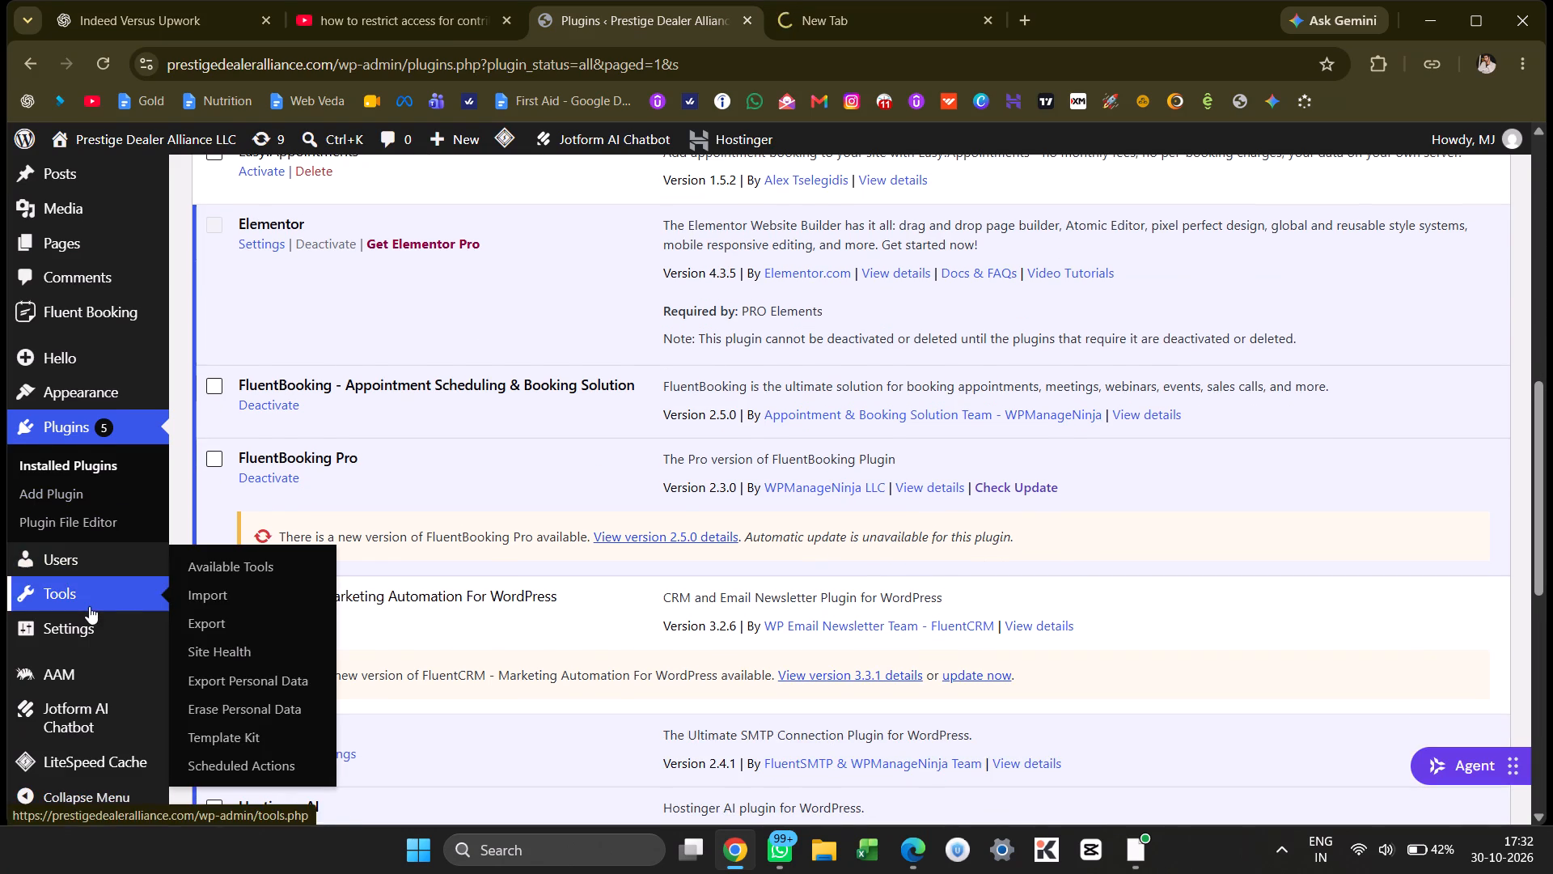
scroll(89, 606, "up", 1)
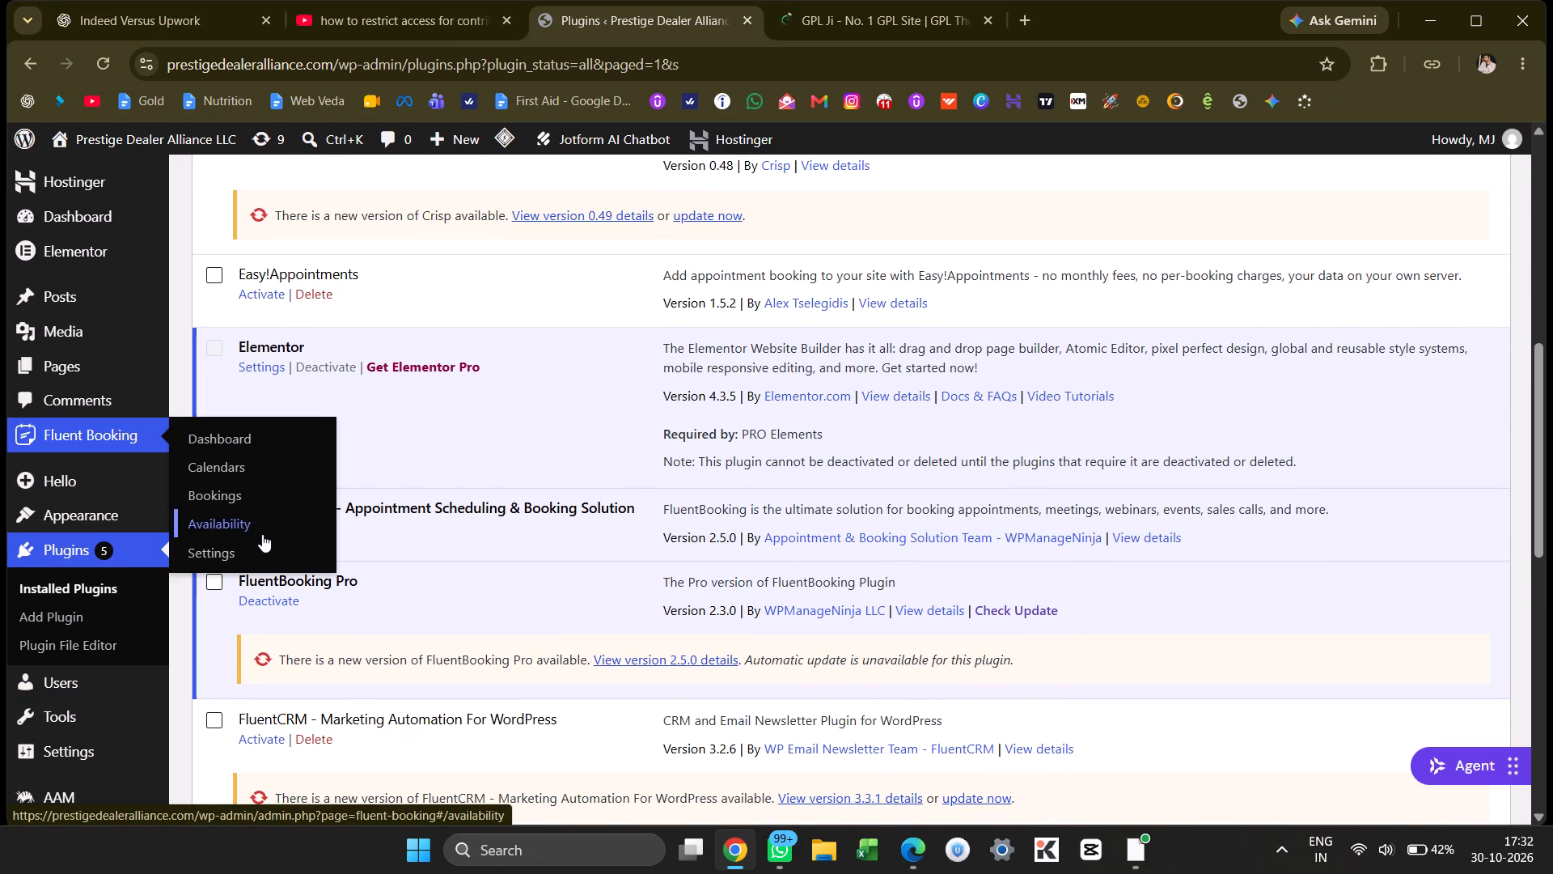
left_click(260, 545)
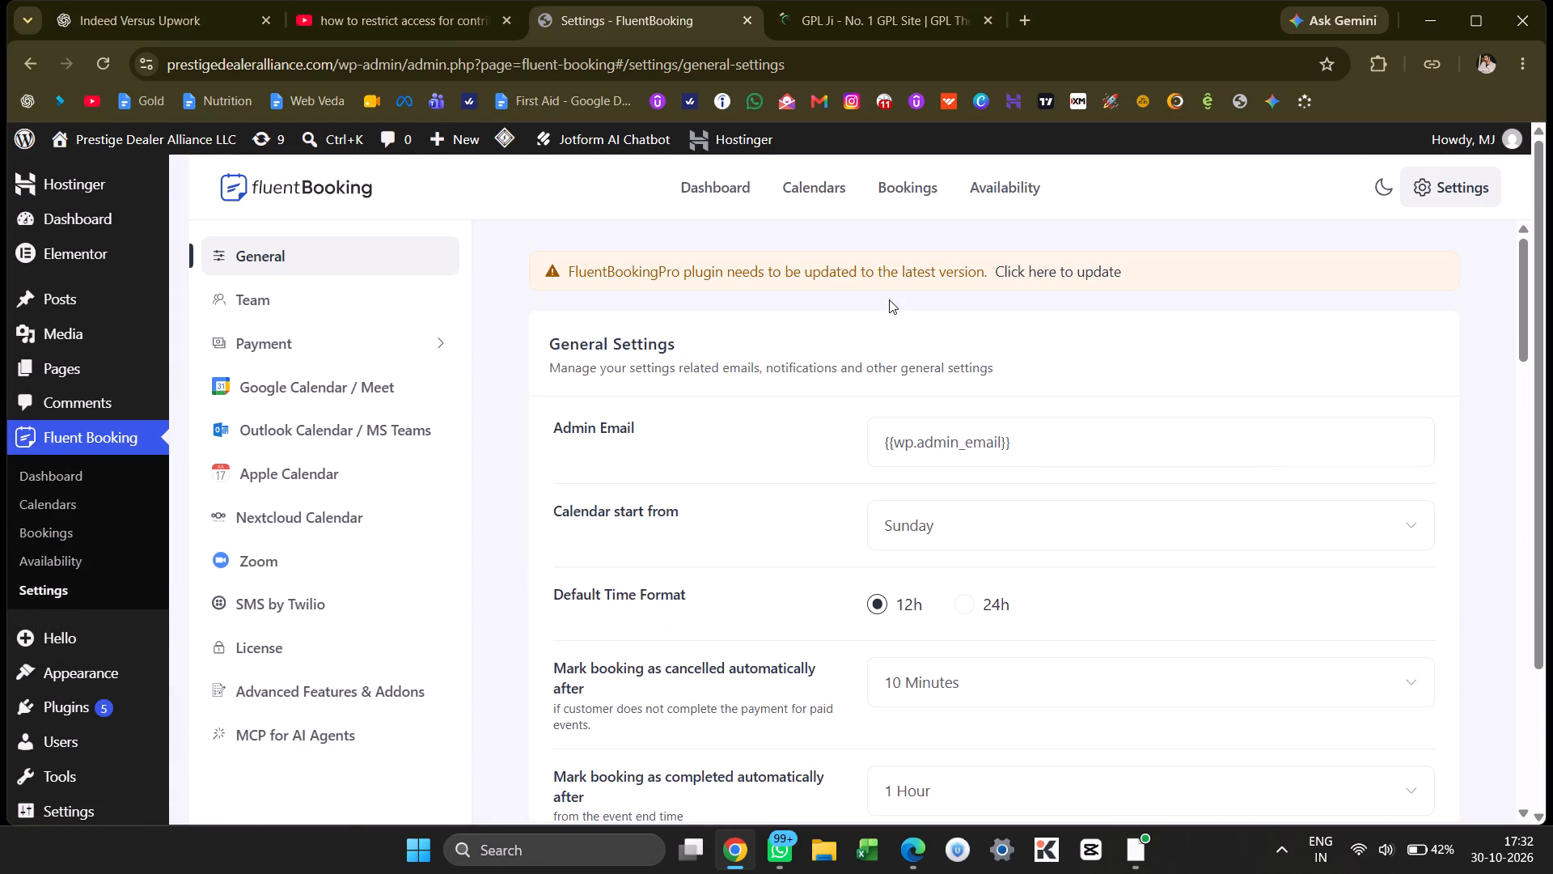
scroll(603, 428, "down", 3)
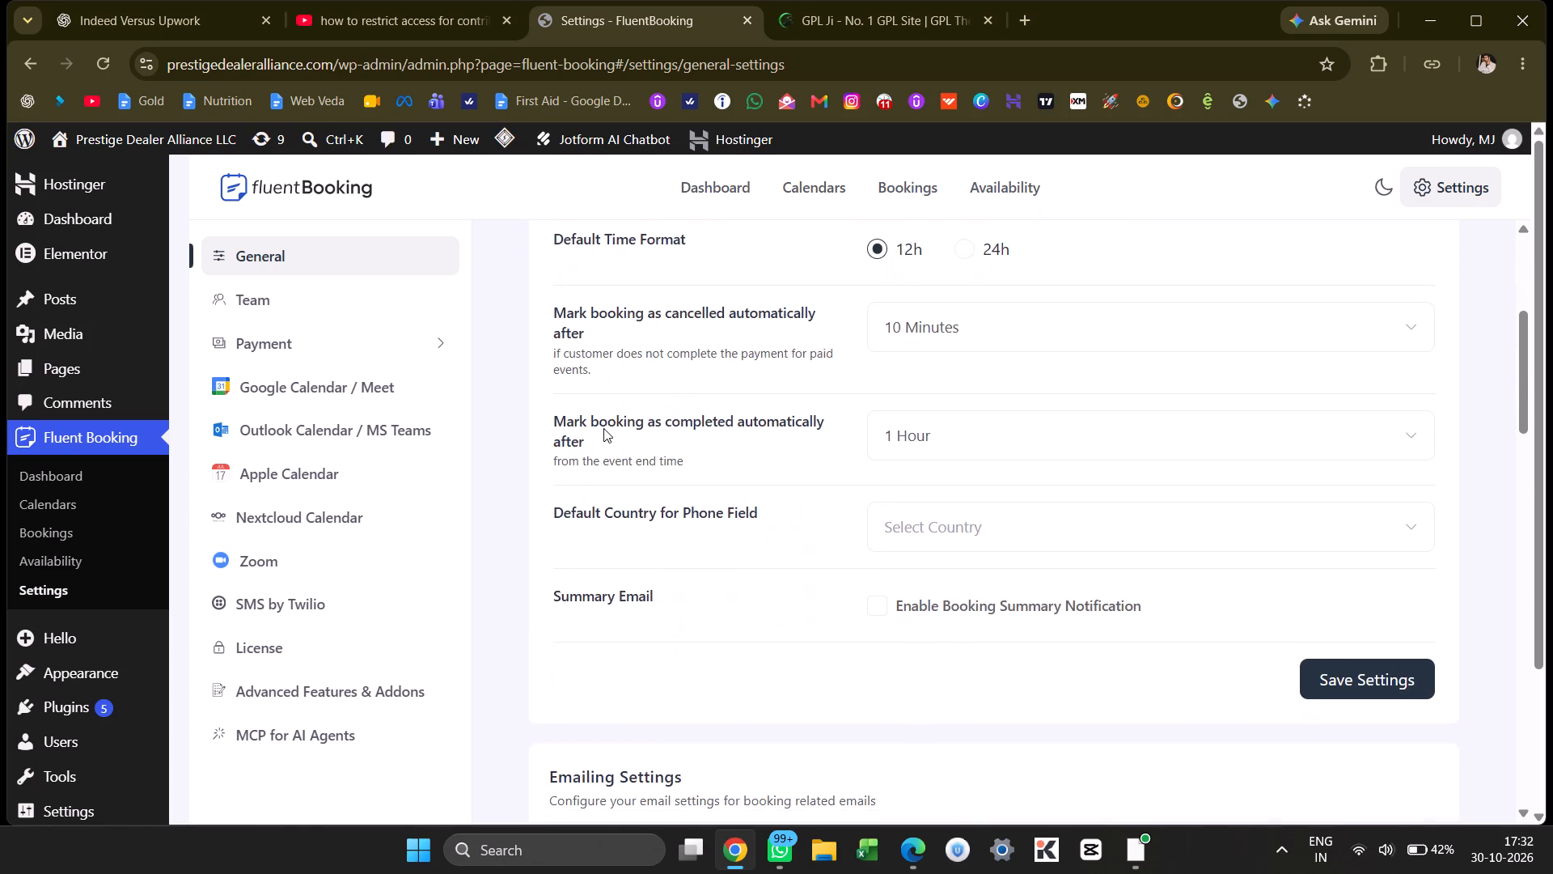
left_click(356, 693)
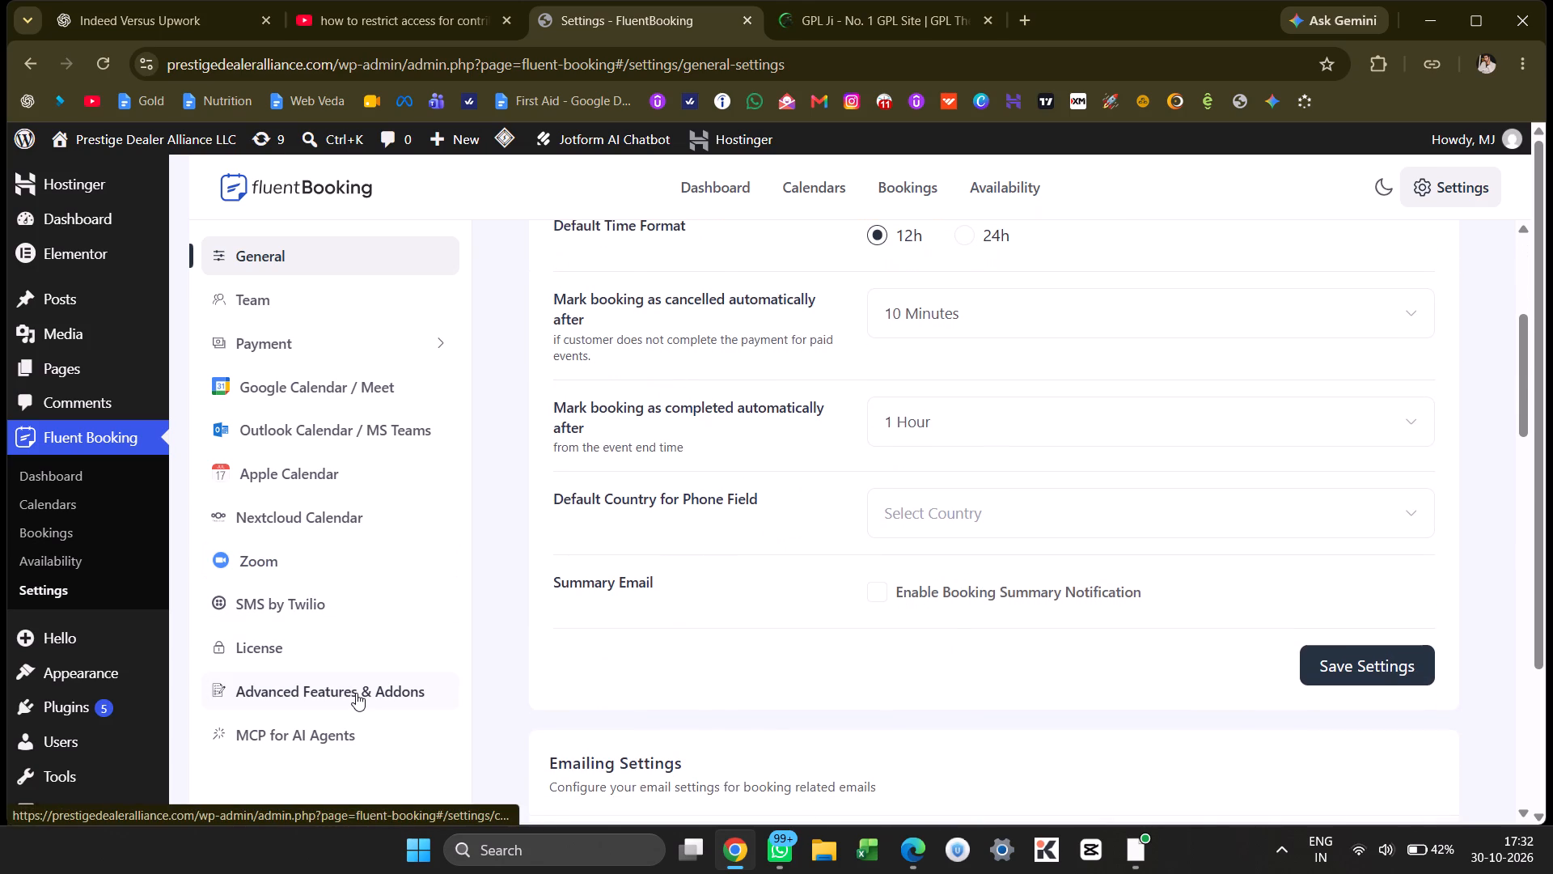
scroll(724, 465, "down", 1)
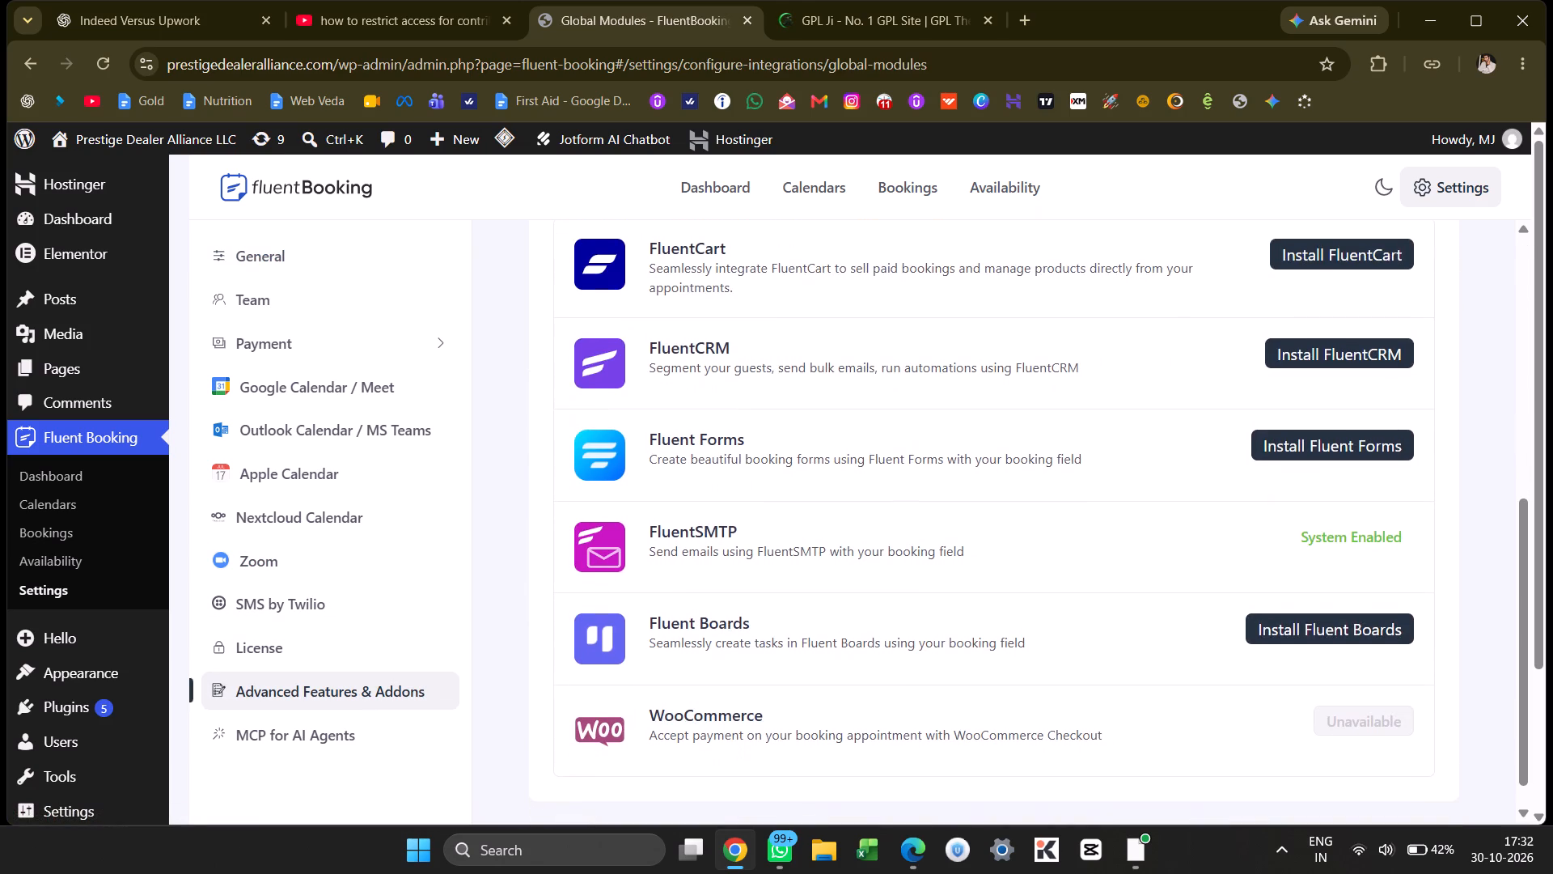
scroll(724, 465, "down", 1)
scroll(724, 465, "up", 2)
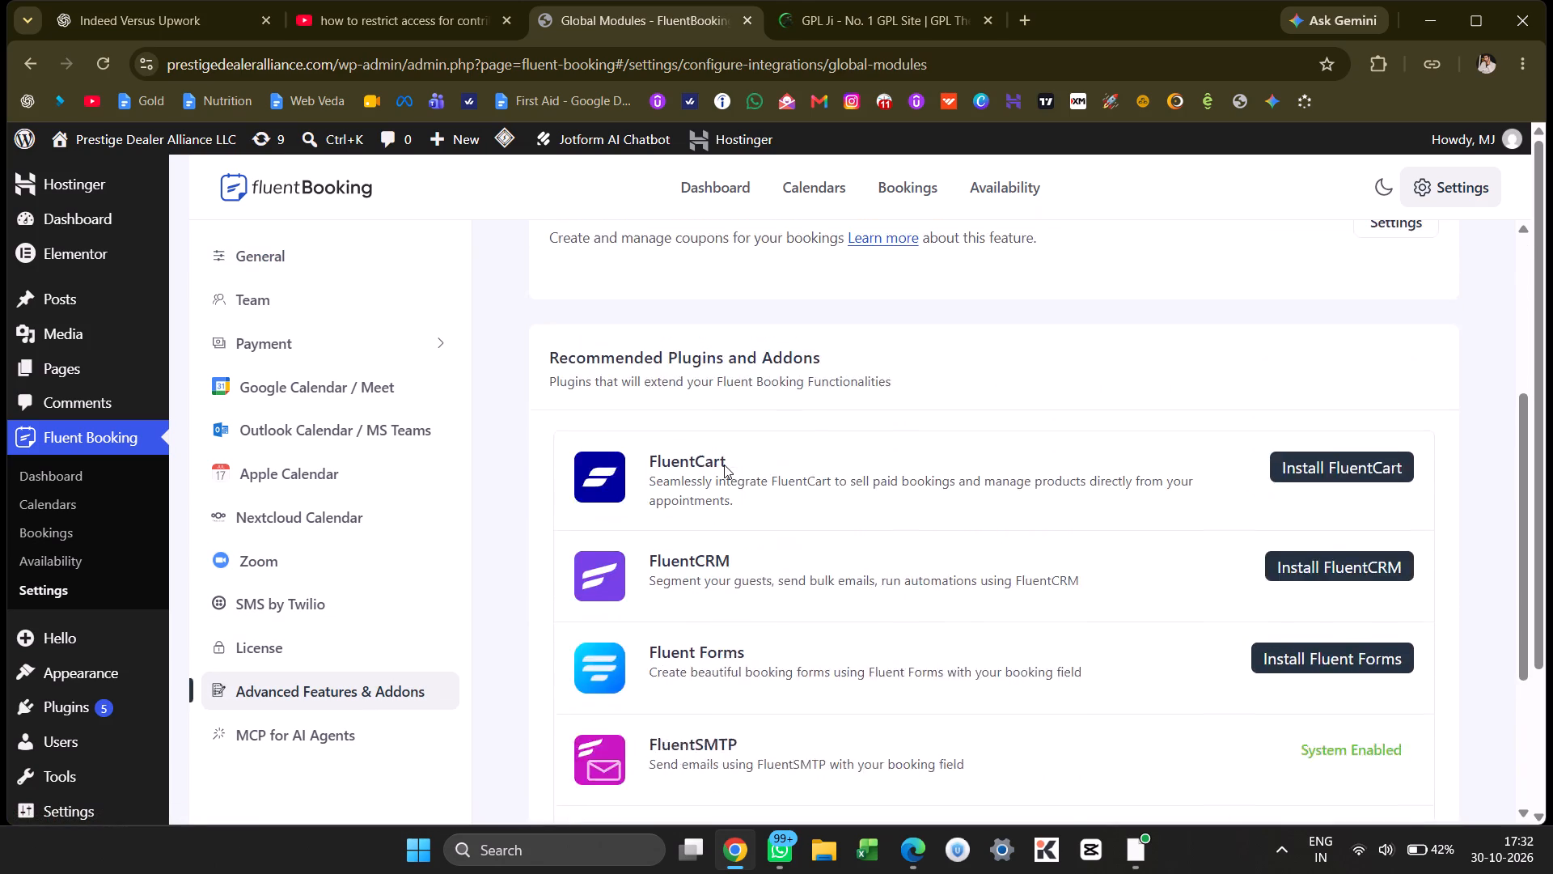
scroll(724, 465, "up", 2)
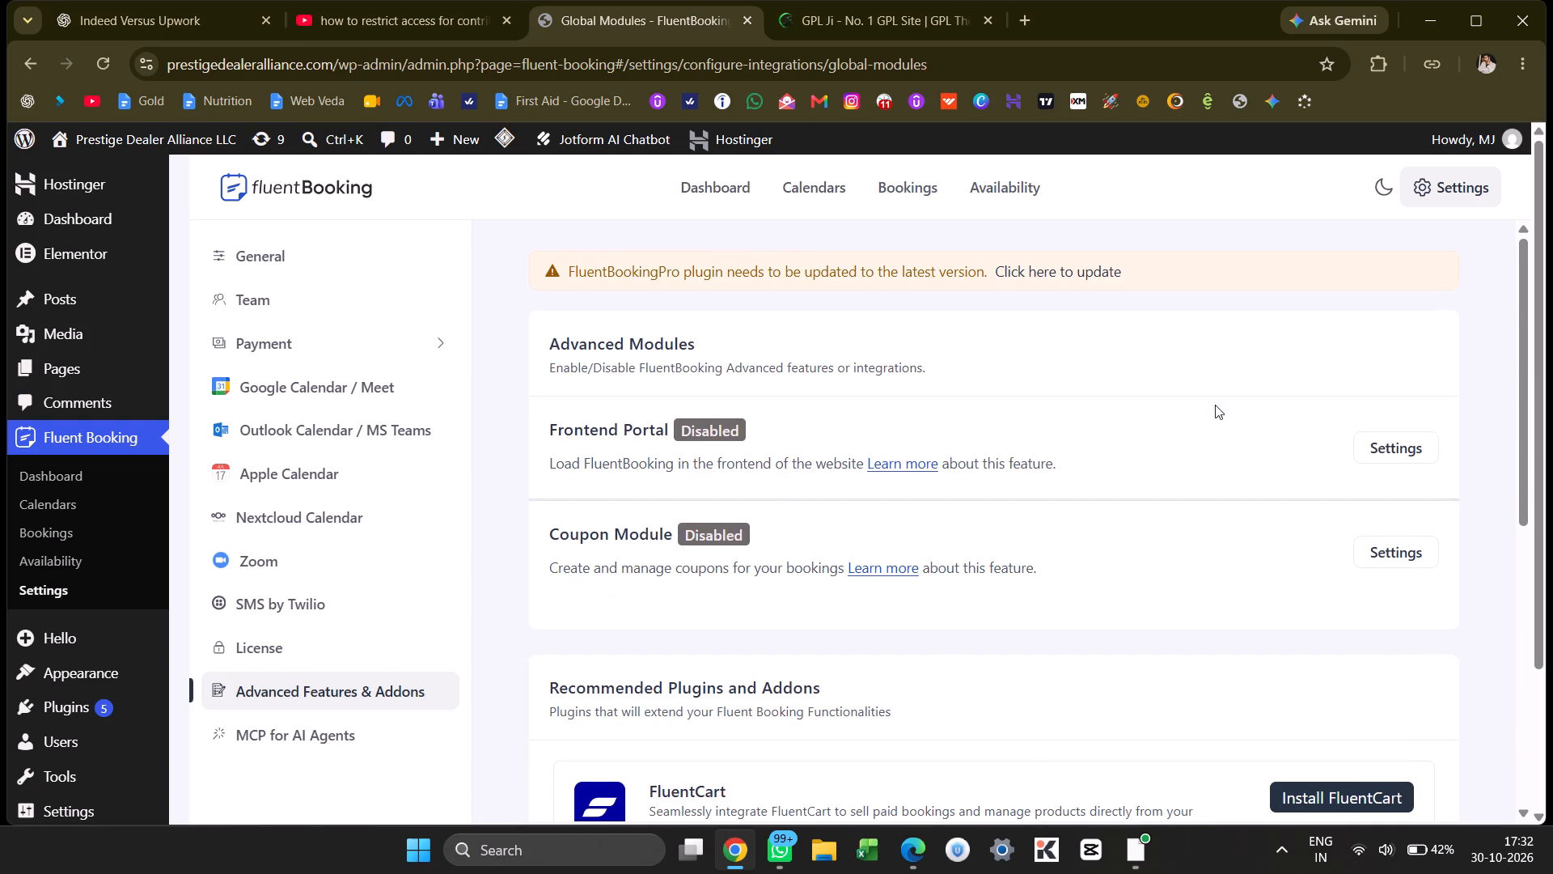
left_click(1399, 442)
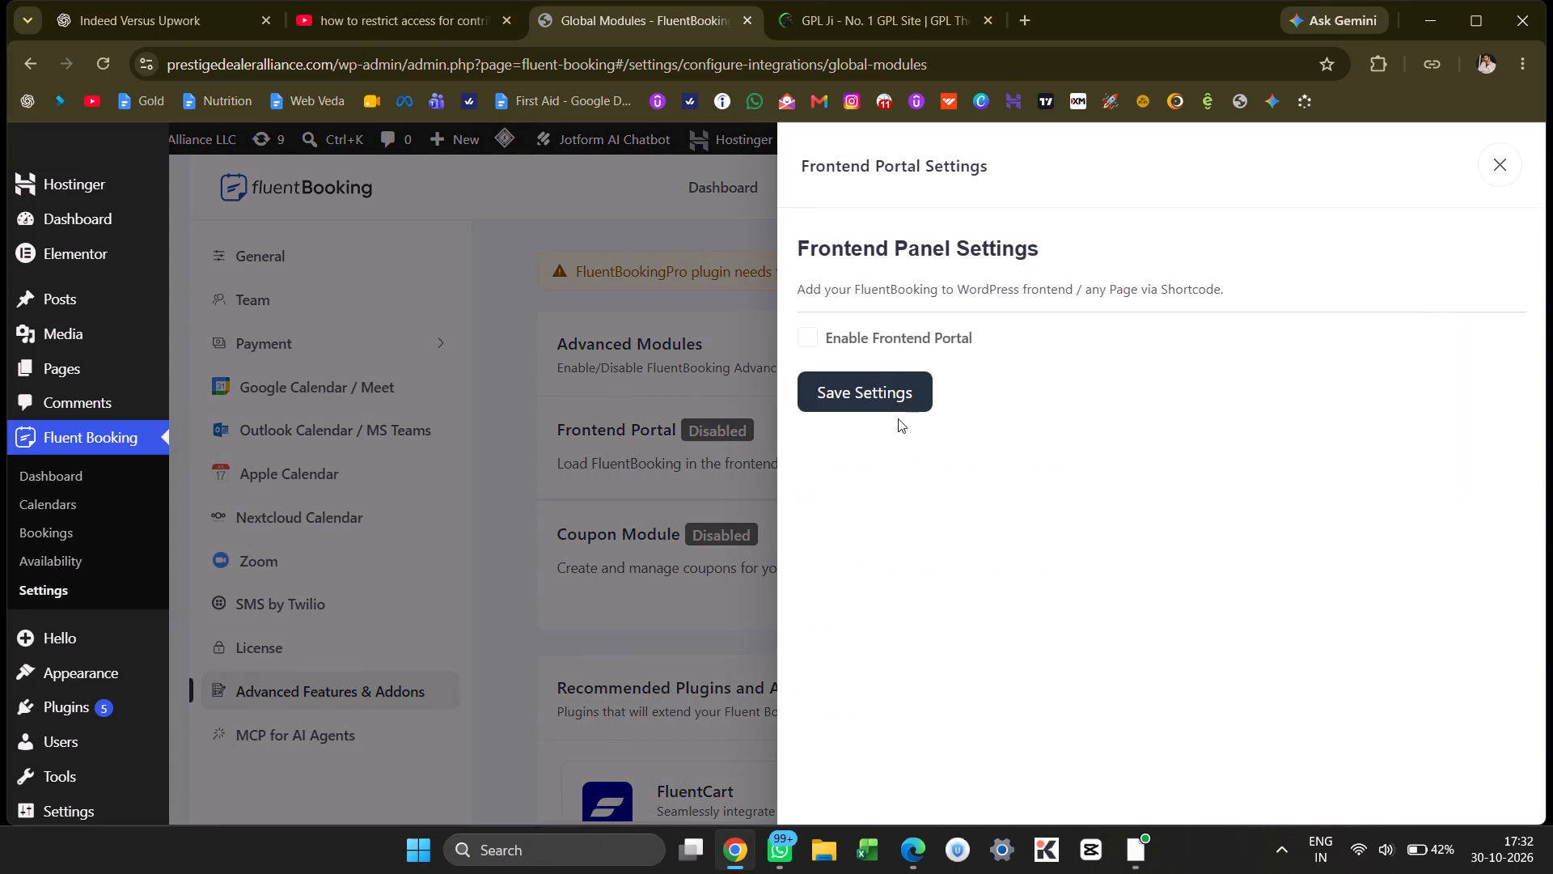
left_click(871, 350)
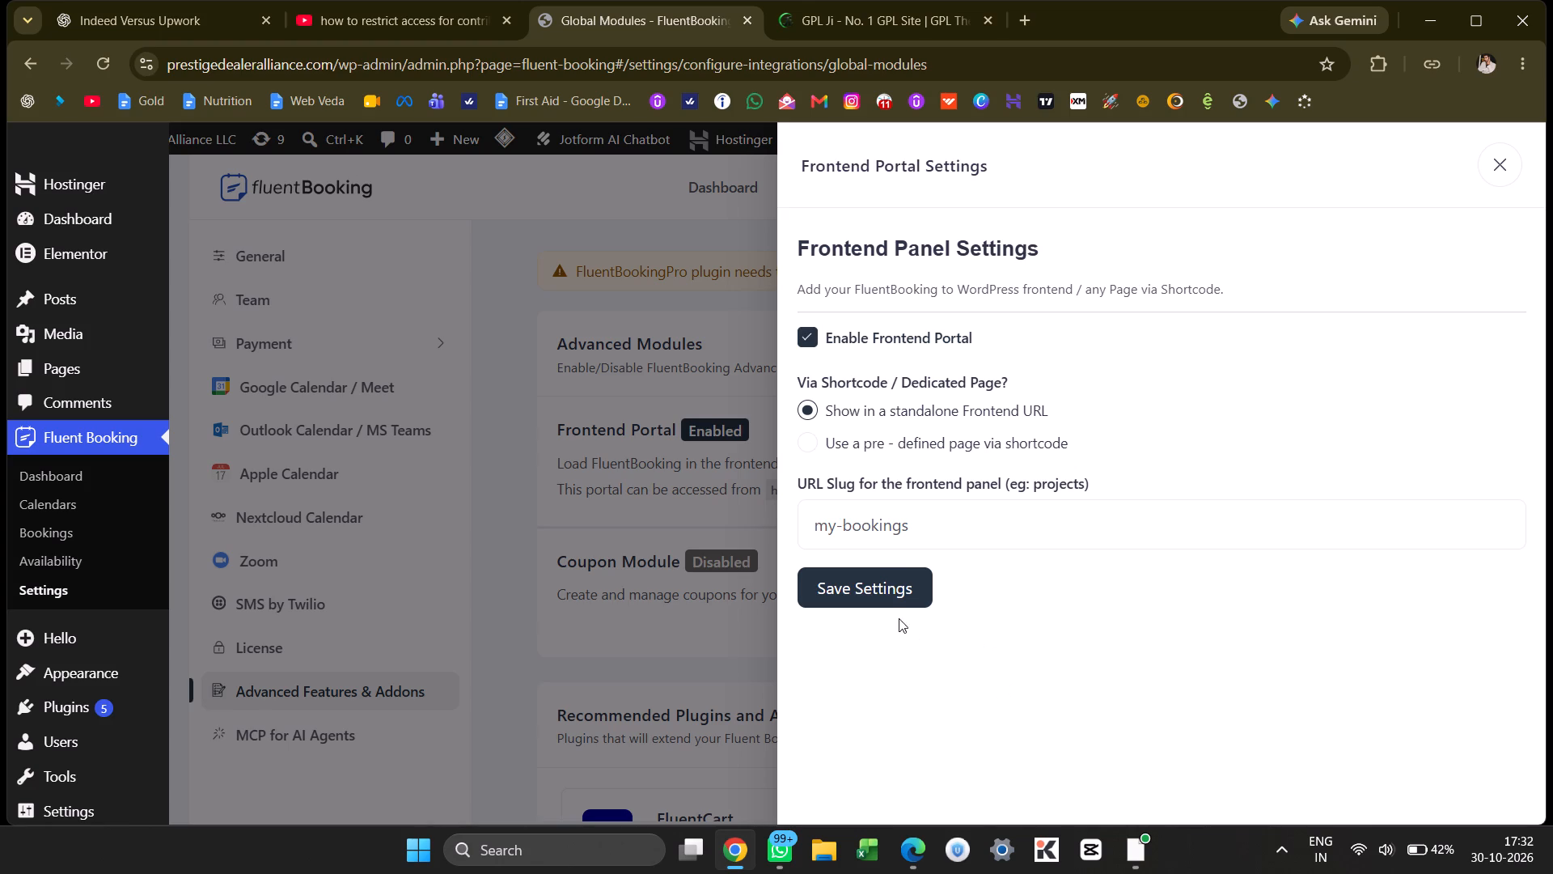
left_click(889, 595)
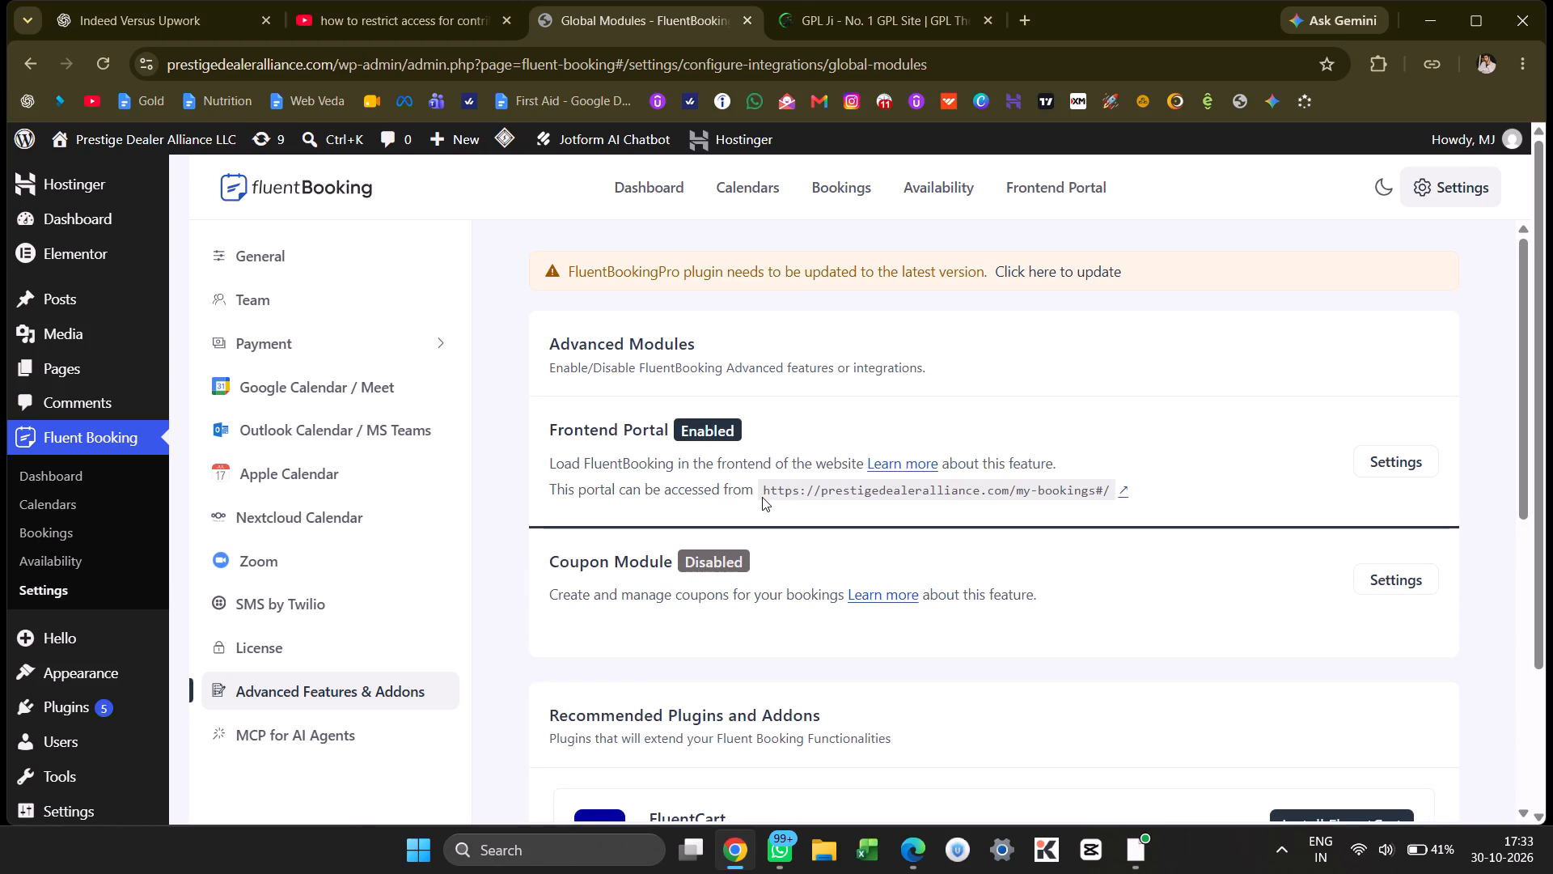
Look through FluentBooking's Team and General settings.
left_click(317, 305)
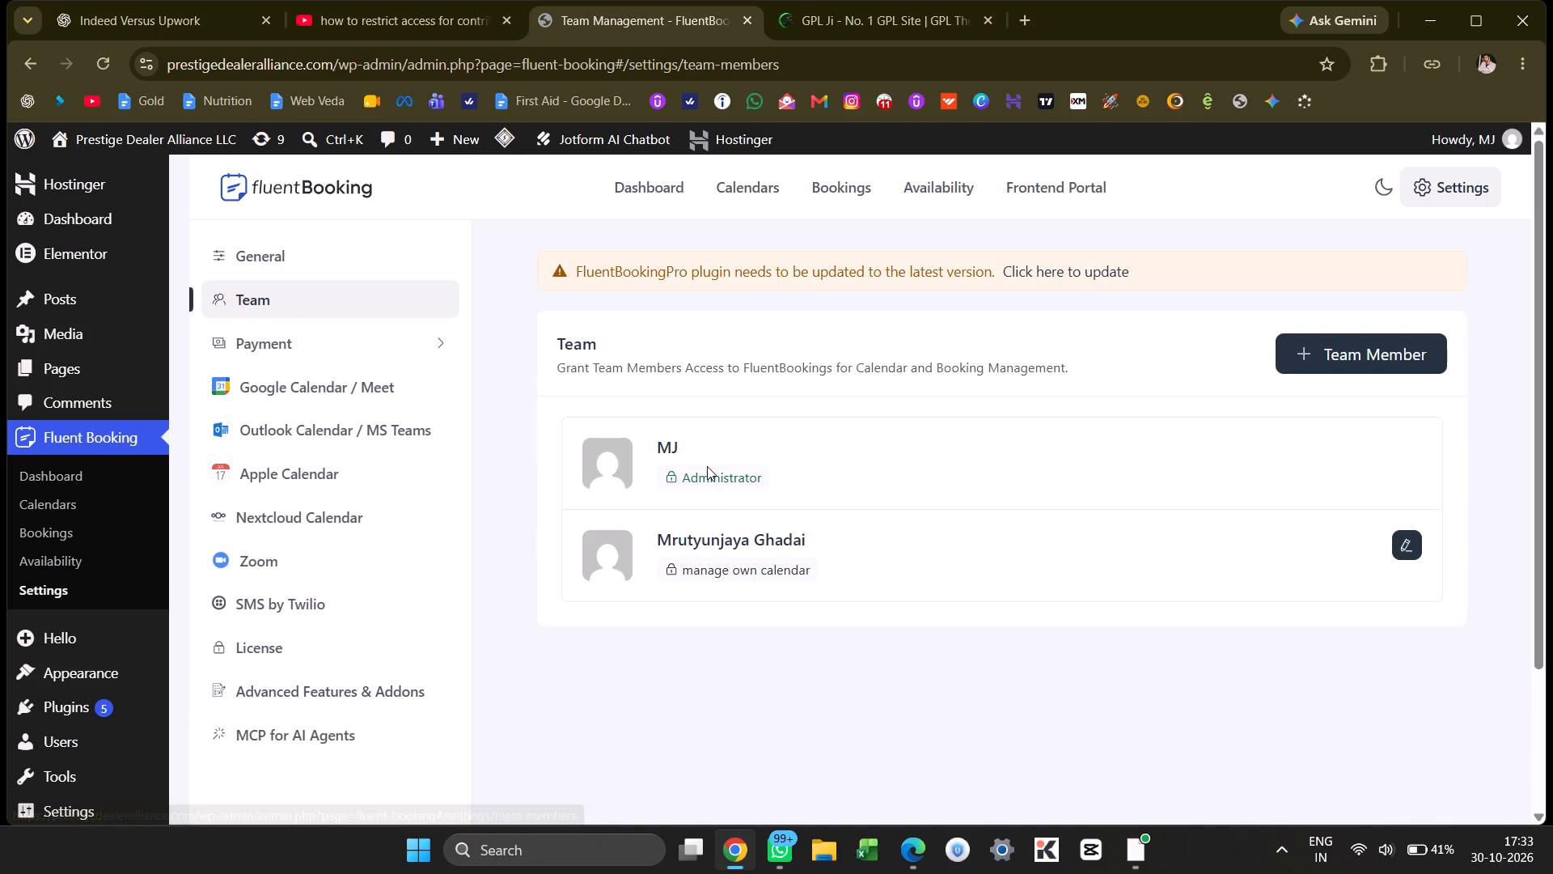
left_click(707, 466)
left_click(361, 265)
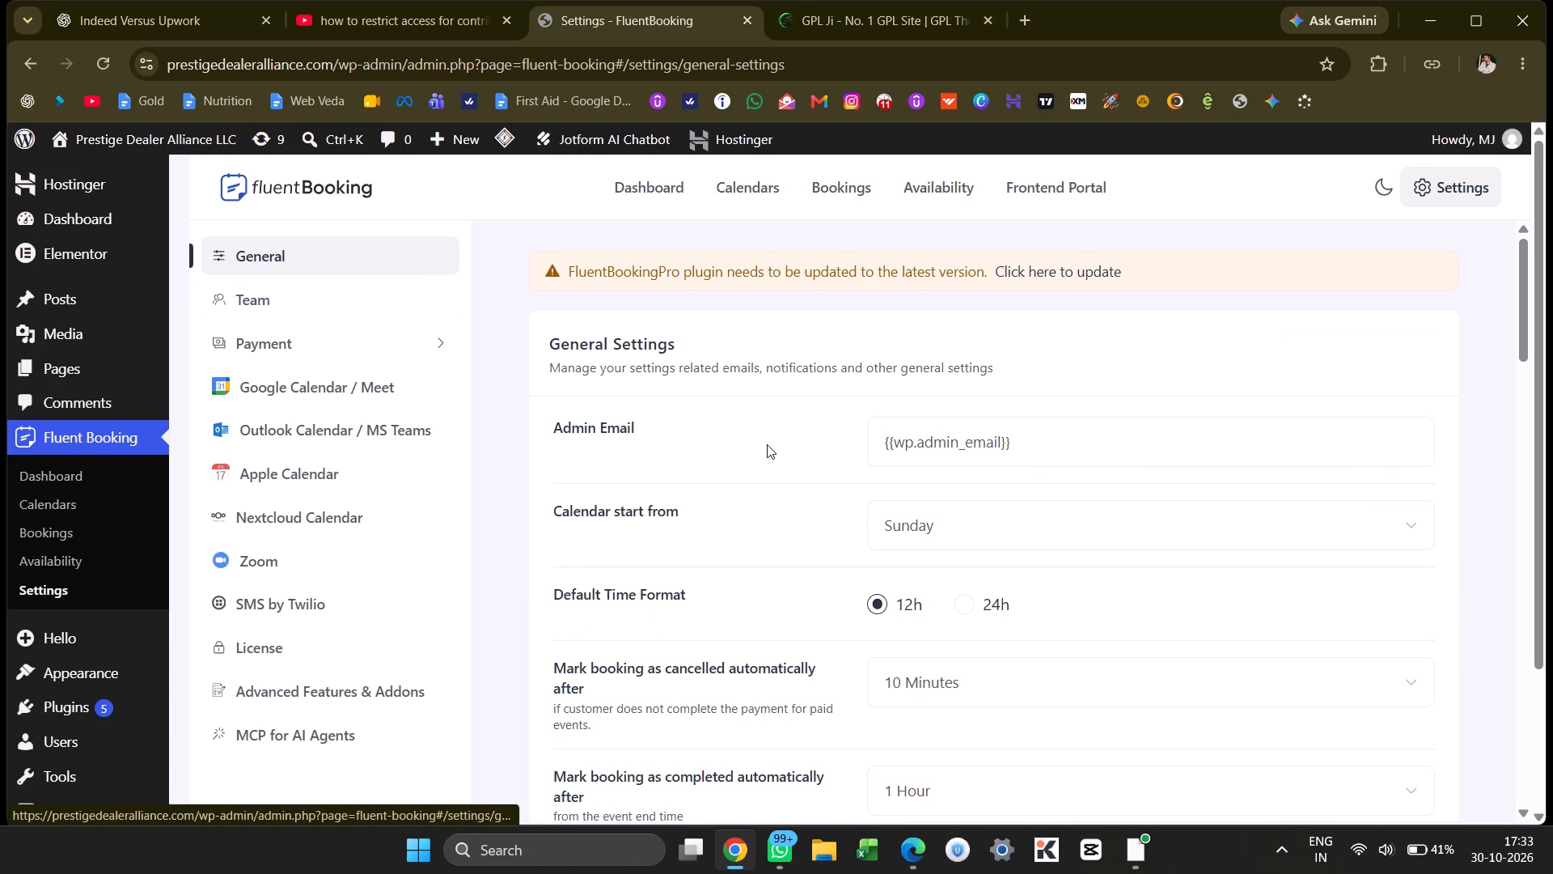
scroll(767, 444, "down", 6)
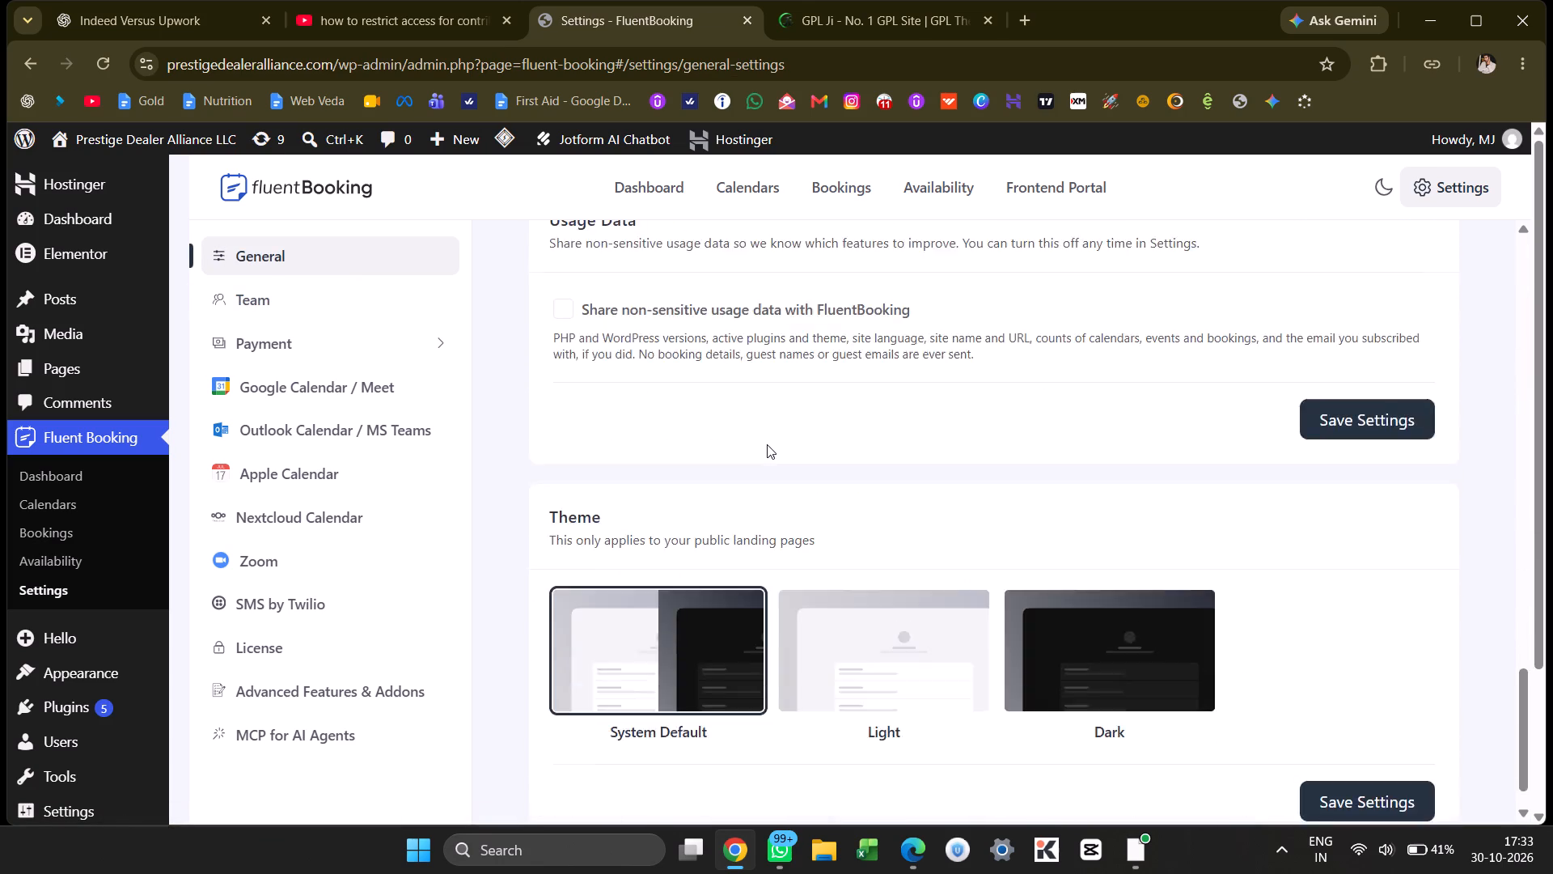
scroll(767, 444, "up", 7)
left_click(348, 681)
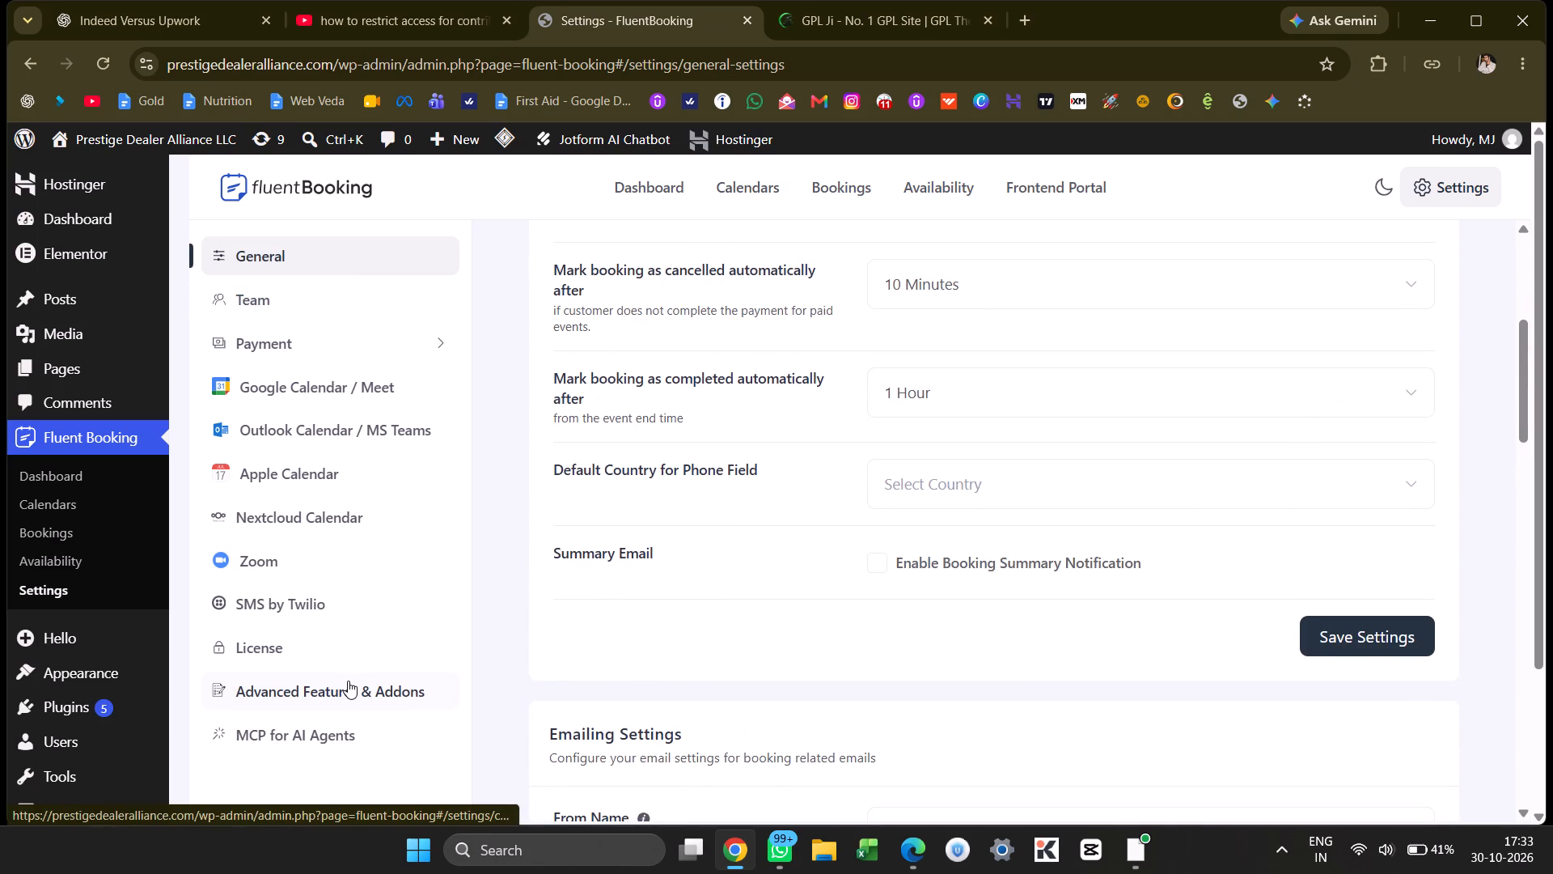
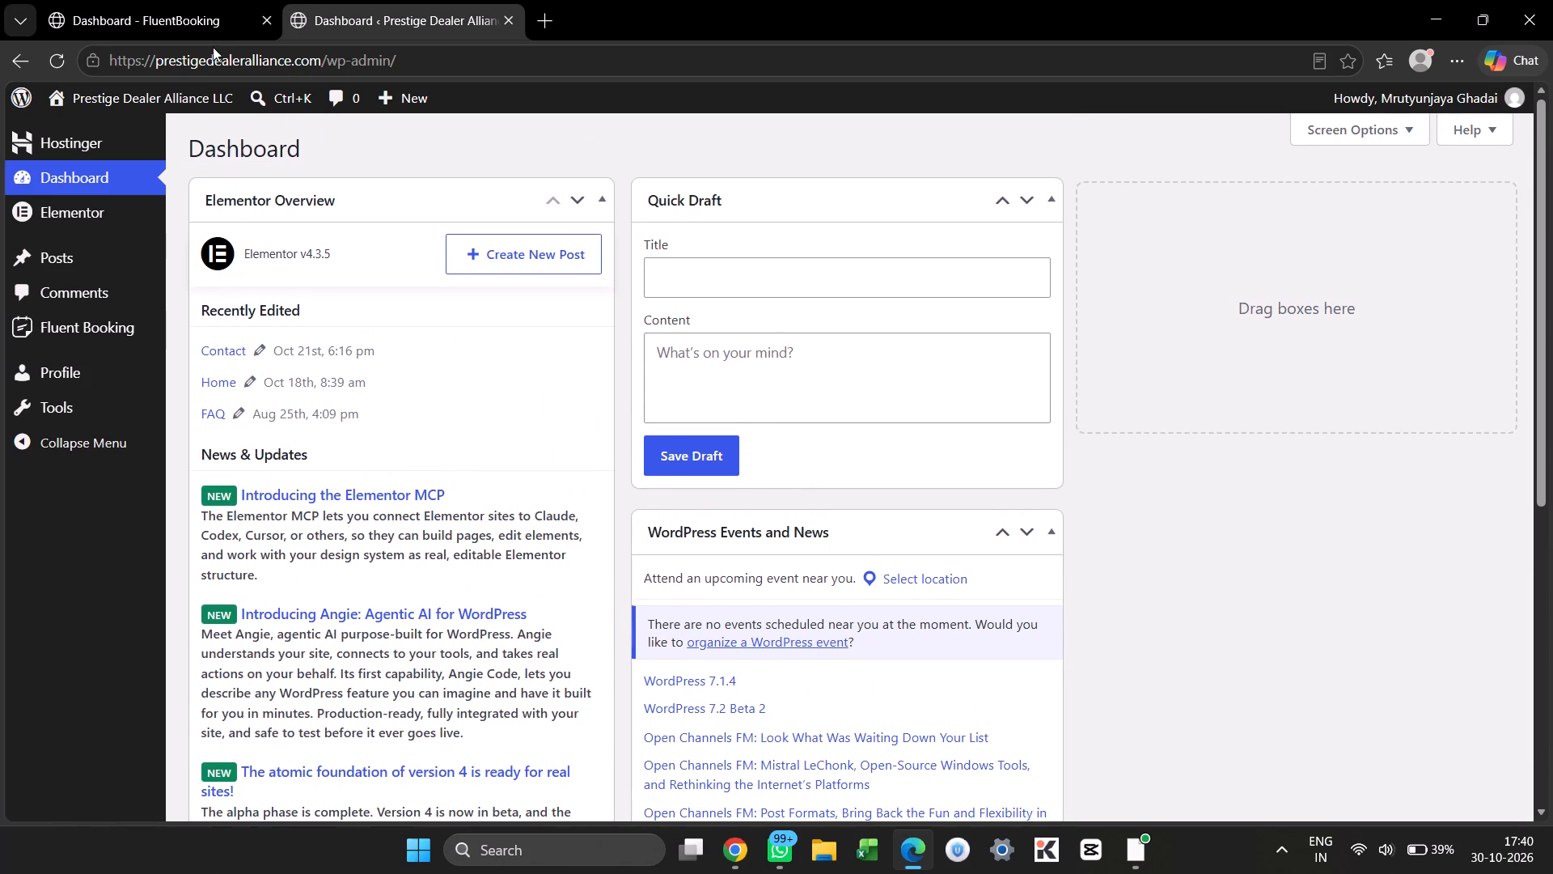
Switch to the frontend booking portal and look through its Dashboard, Calendars, Bookings and Availability pages, including the All Schedules view.
left_click(202, 32)
scroll(357, 235, "up", 1)
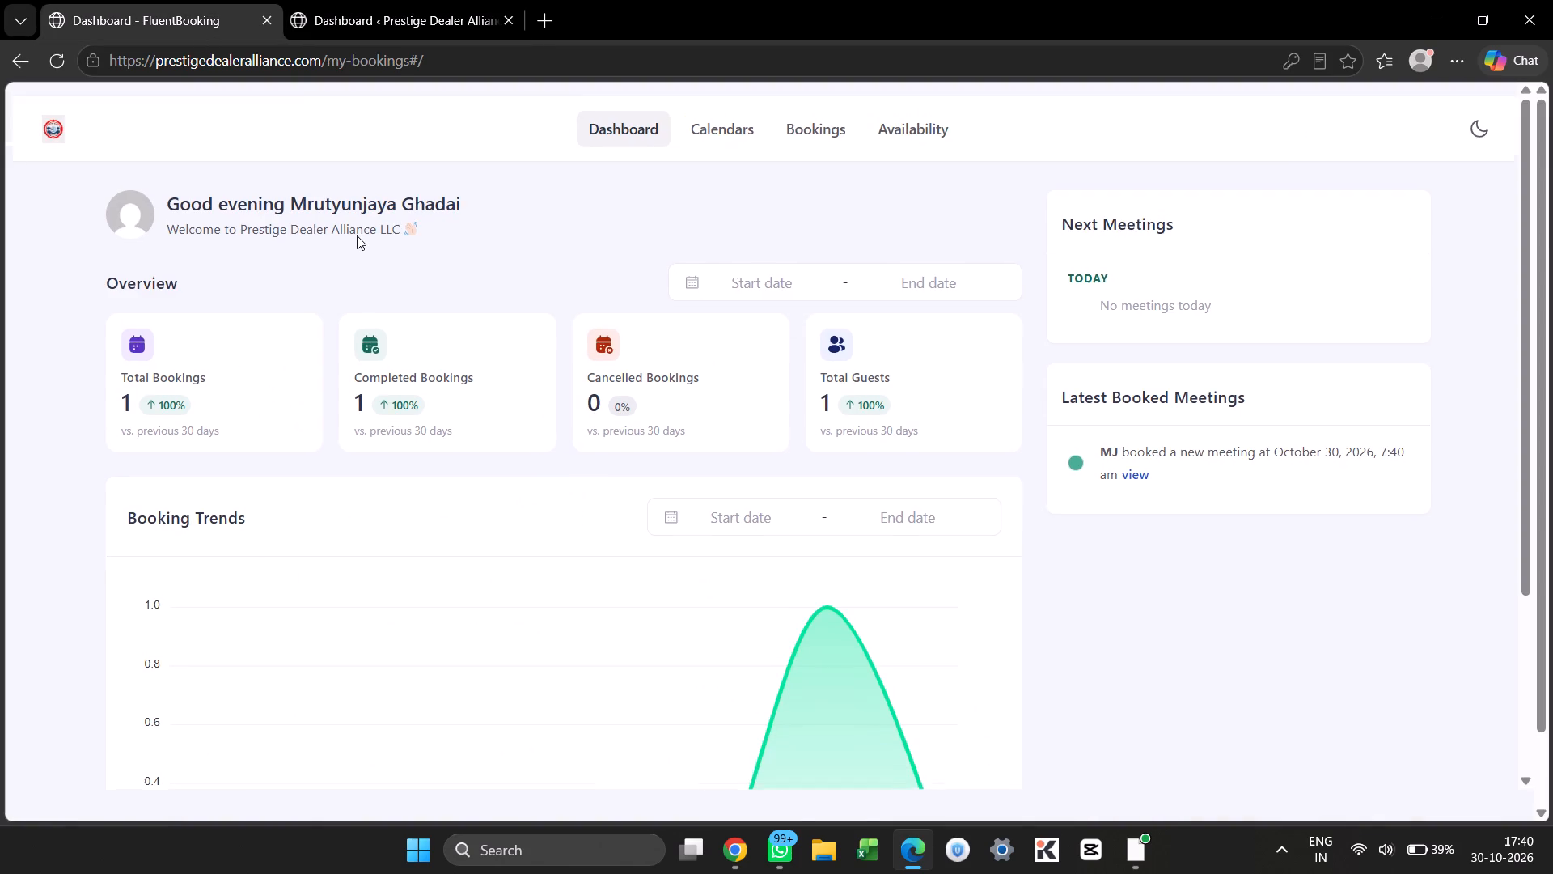
scroll(357, 235, "down", 1)
scroll(357, 235, "up", 1)
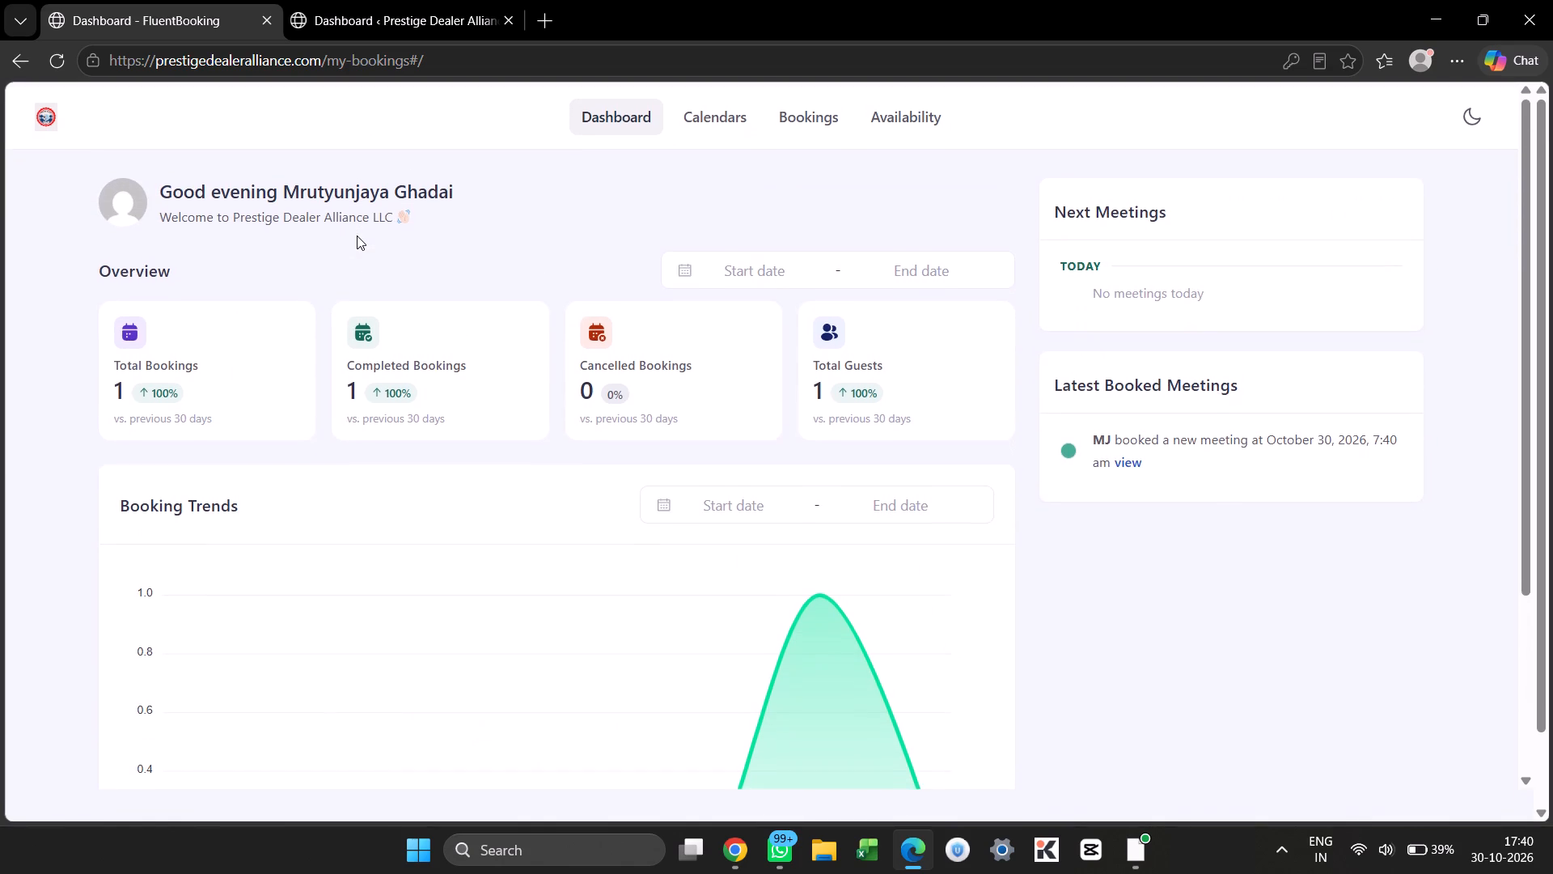
left_click(688, 117)
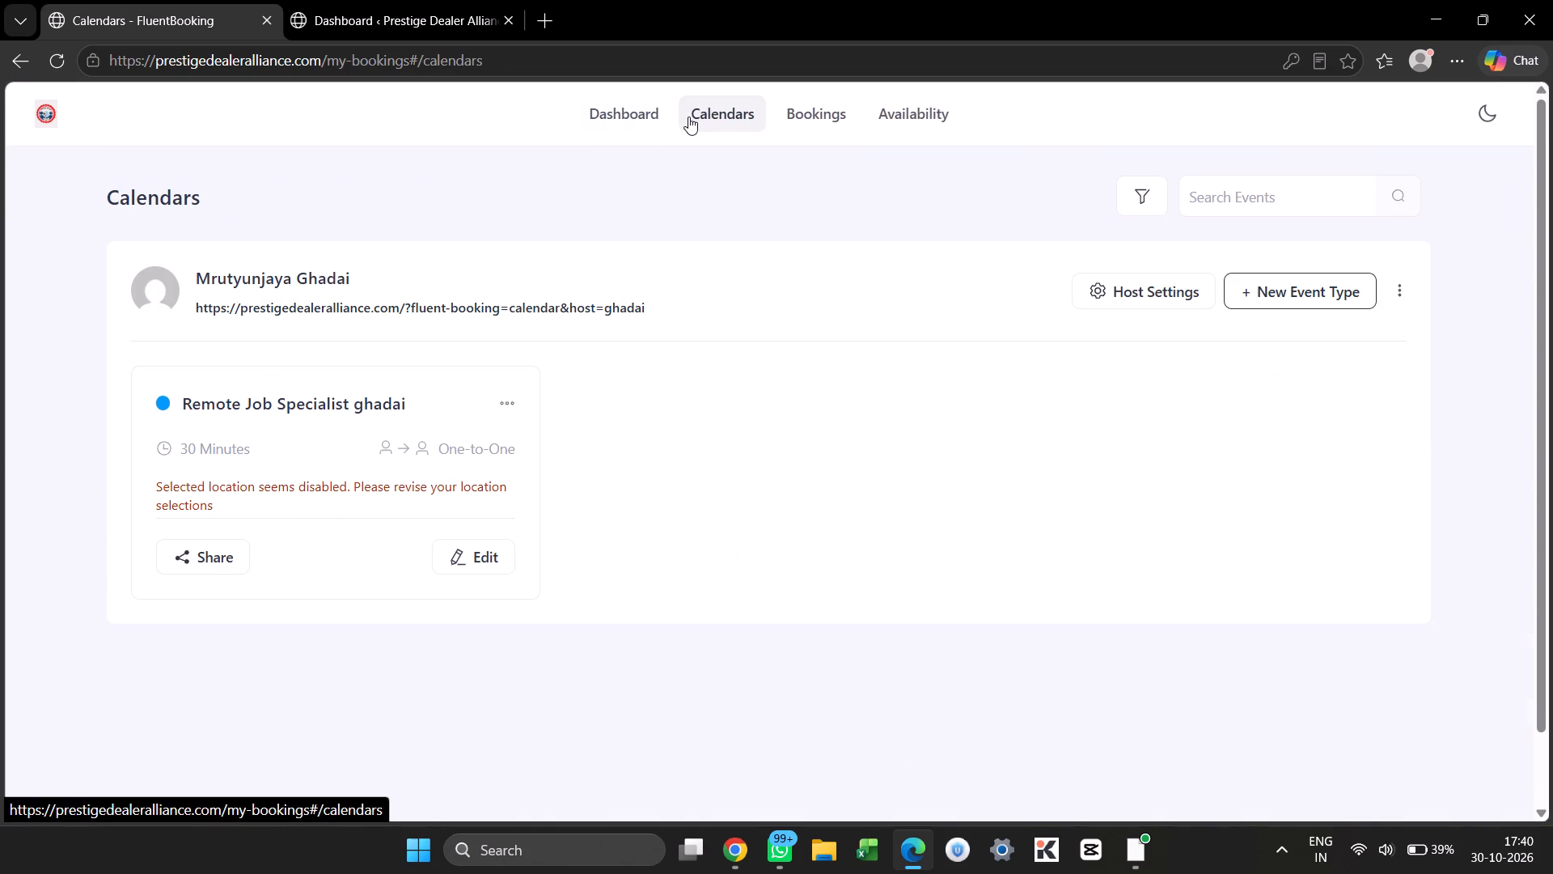
left_click(814, 122)
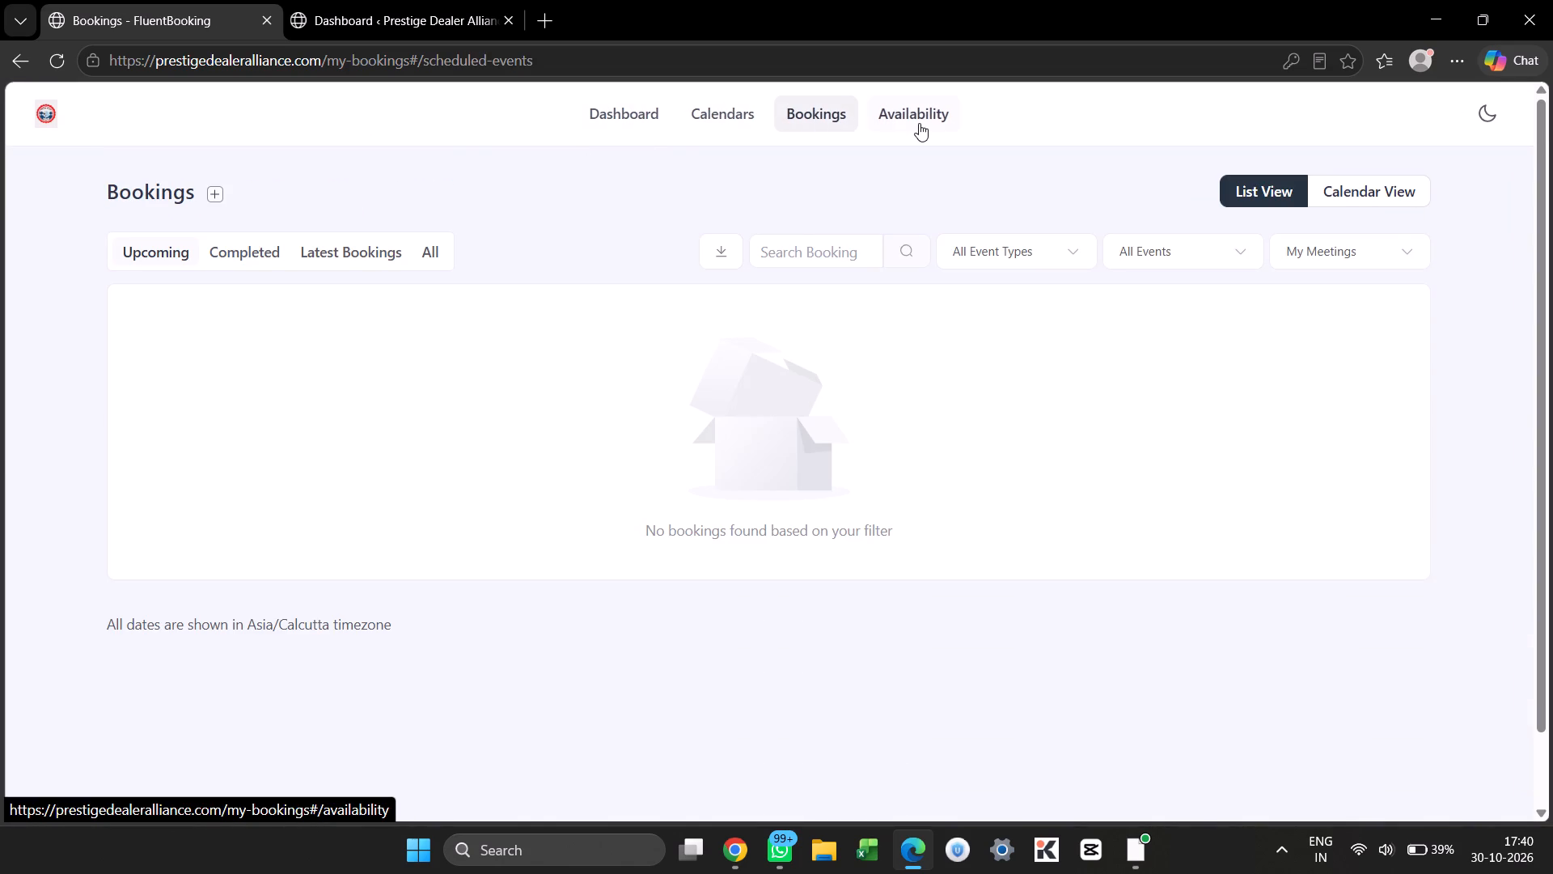
left_click(919, 123)
scroll(700, 246, "up", 1)
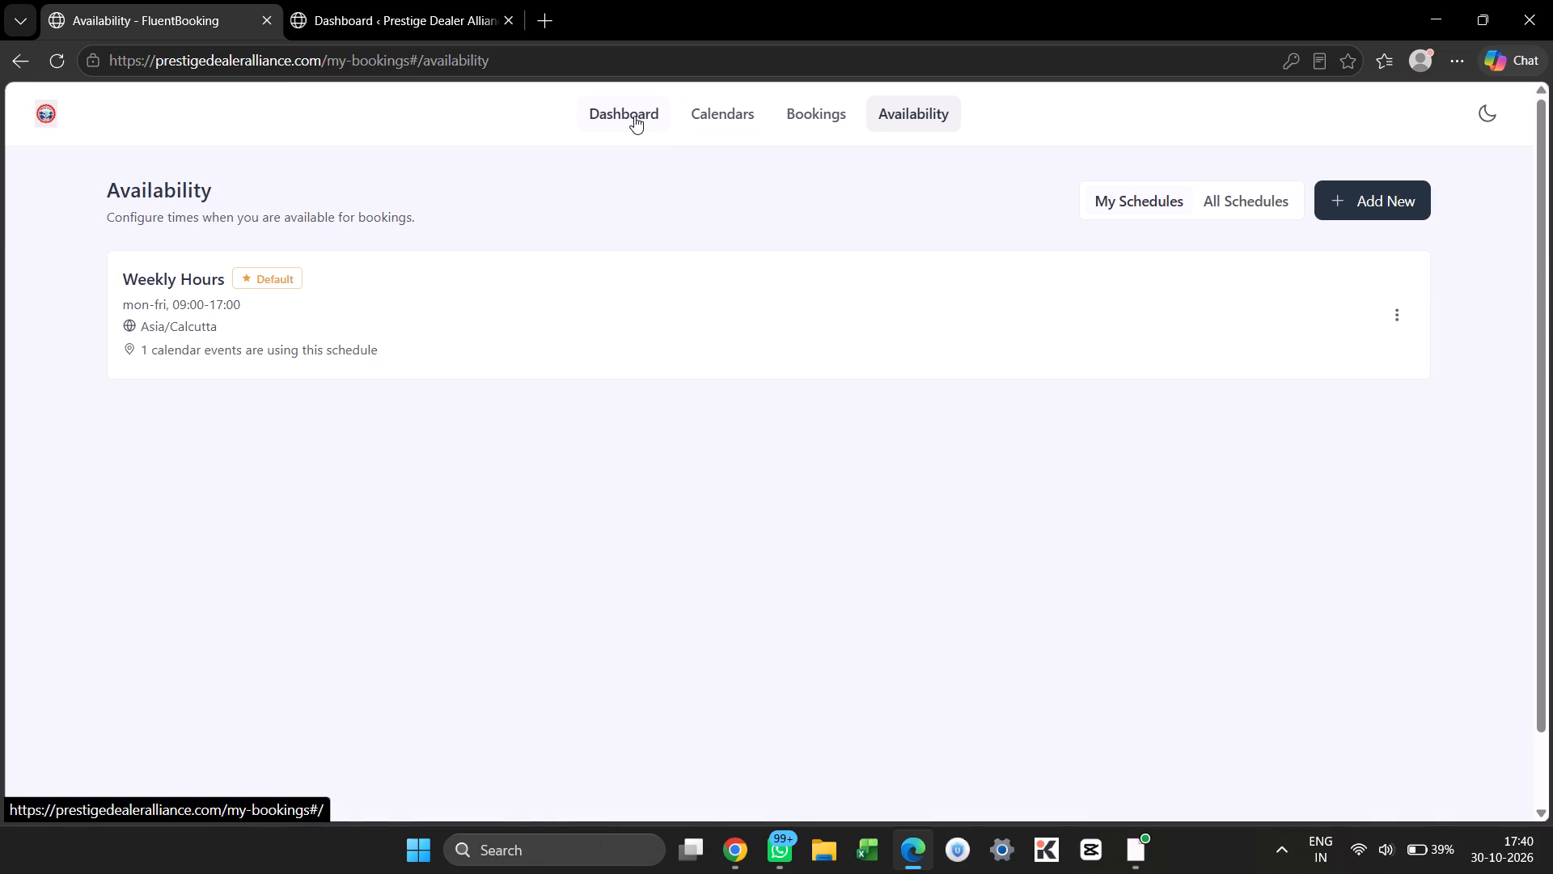
left_click(1246, 207)
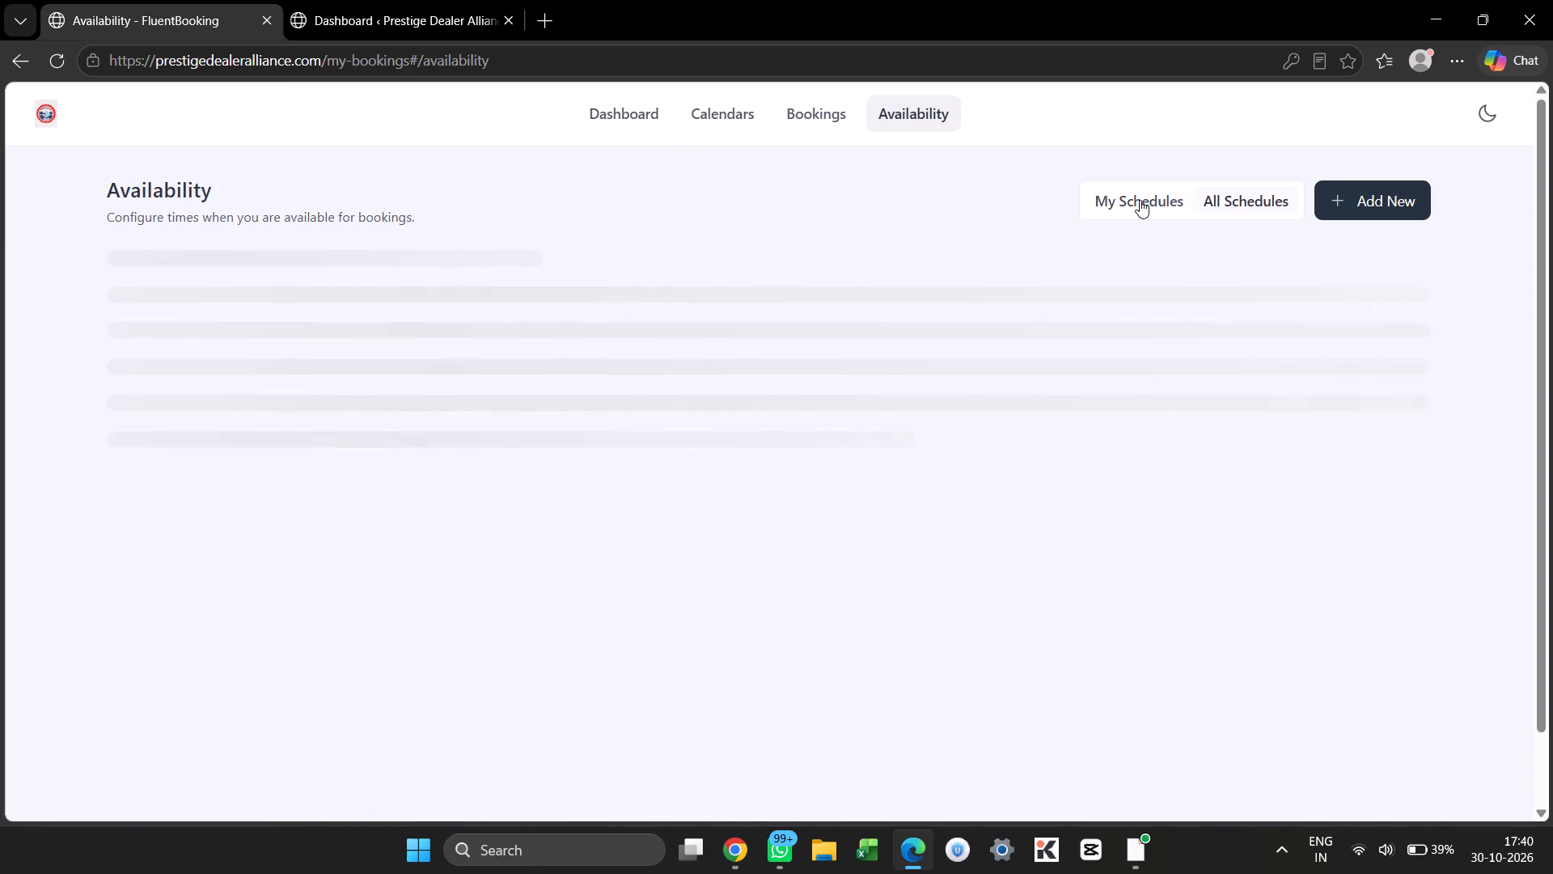
left_click(1140, 200)
From the portal's dashboard, open the completed bookings through their overview card and view the upcoming bookings.
left_click(645, 107)
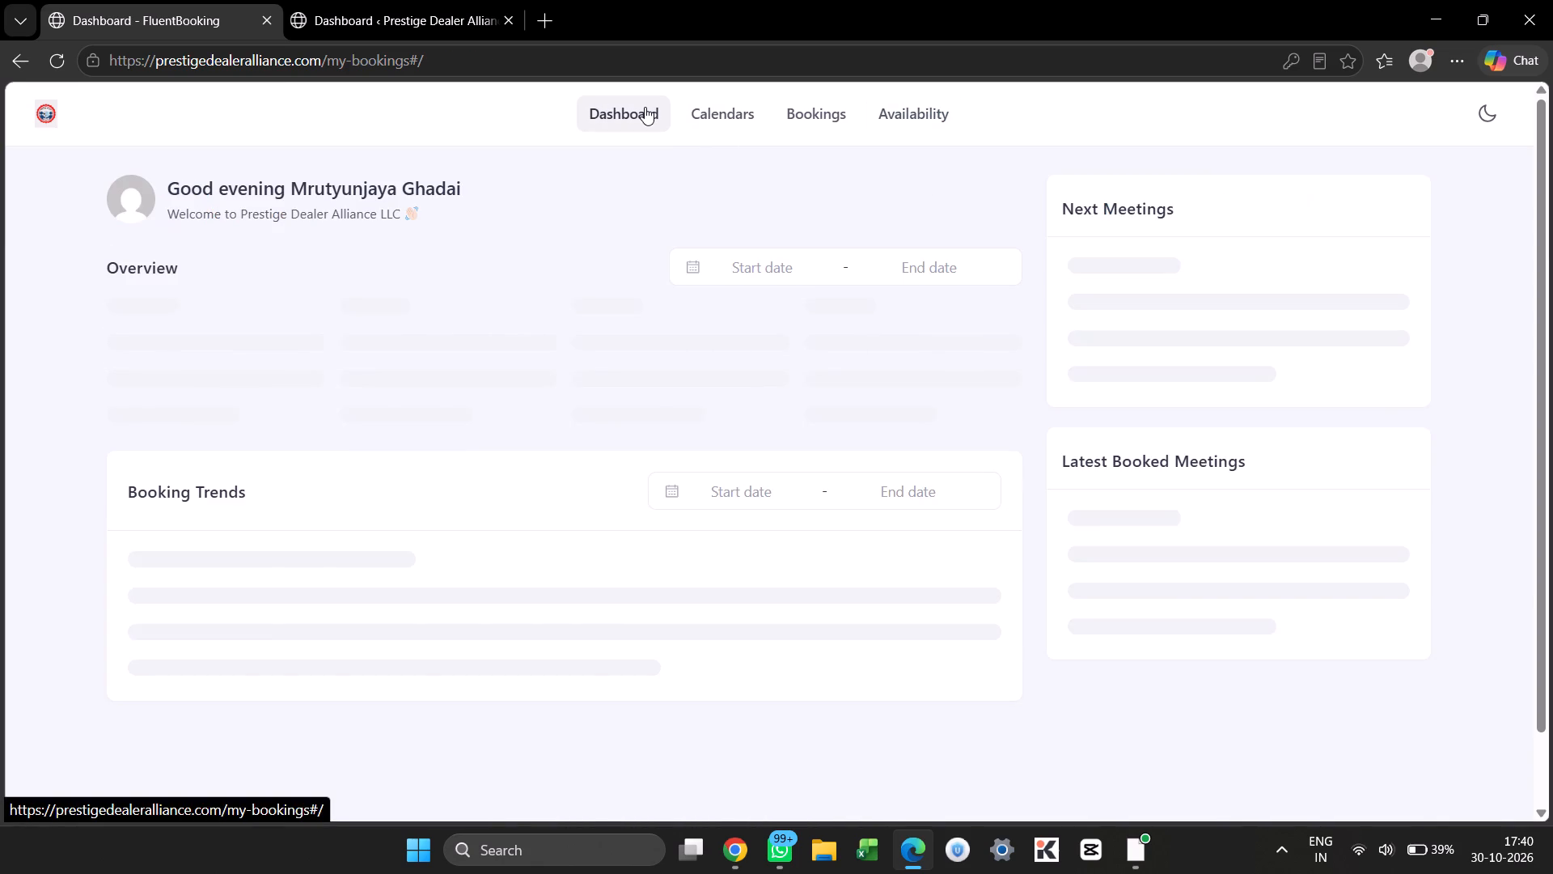
scroll(614, 354, "up", 1)
left_click(876, 424)
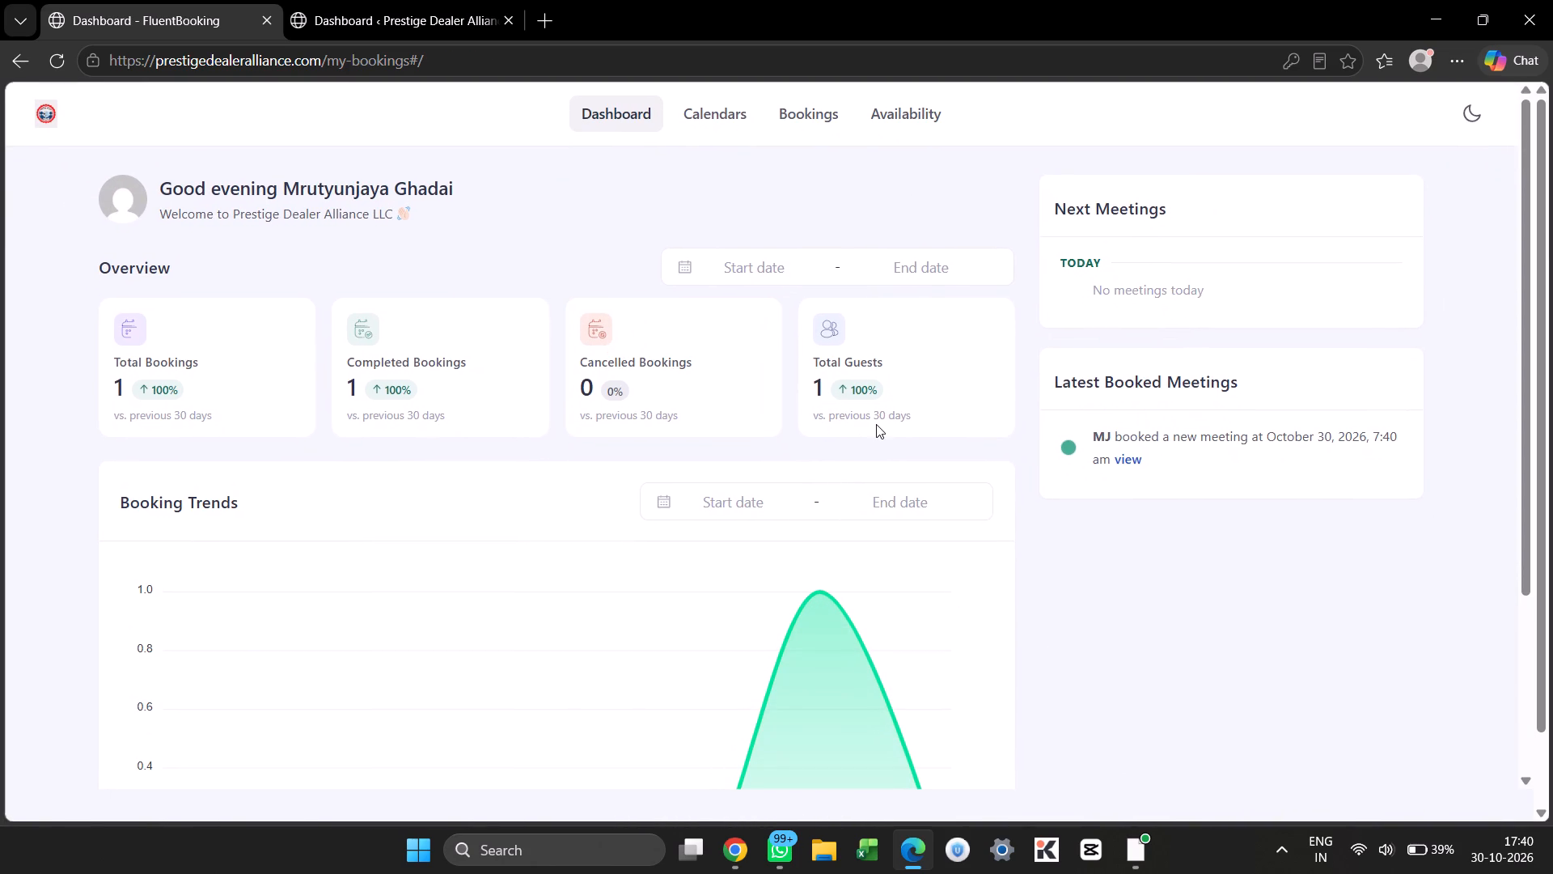
left_click(916, 363)
left_click(410, 350)
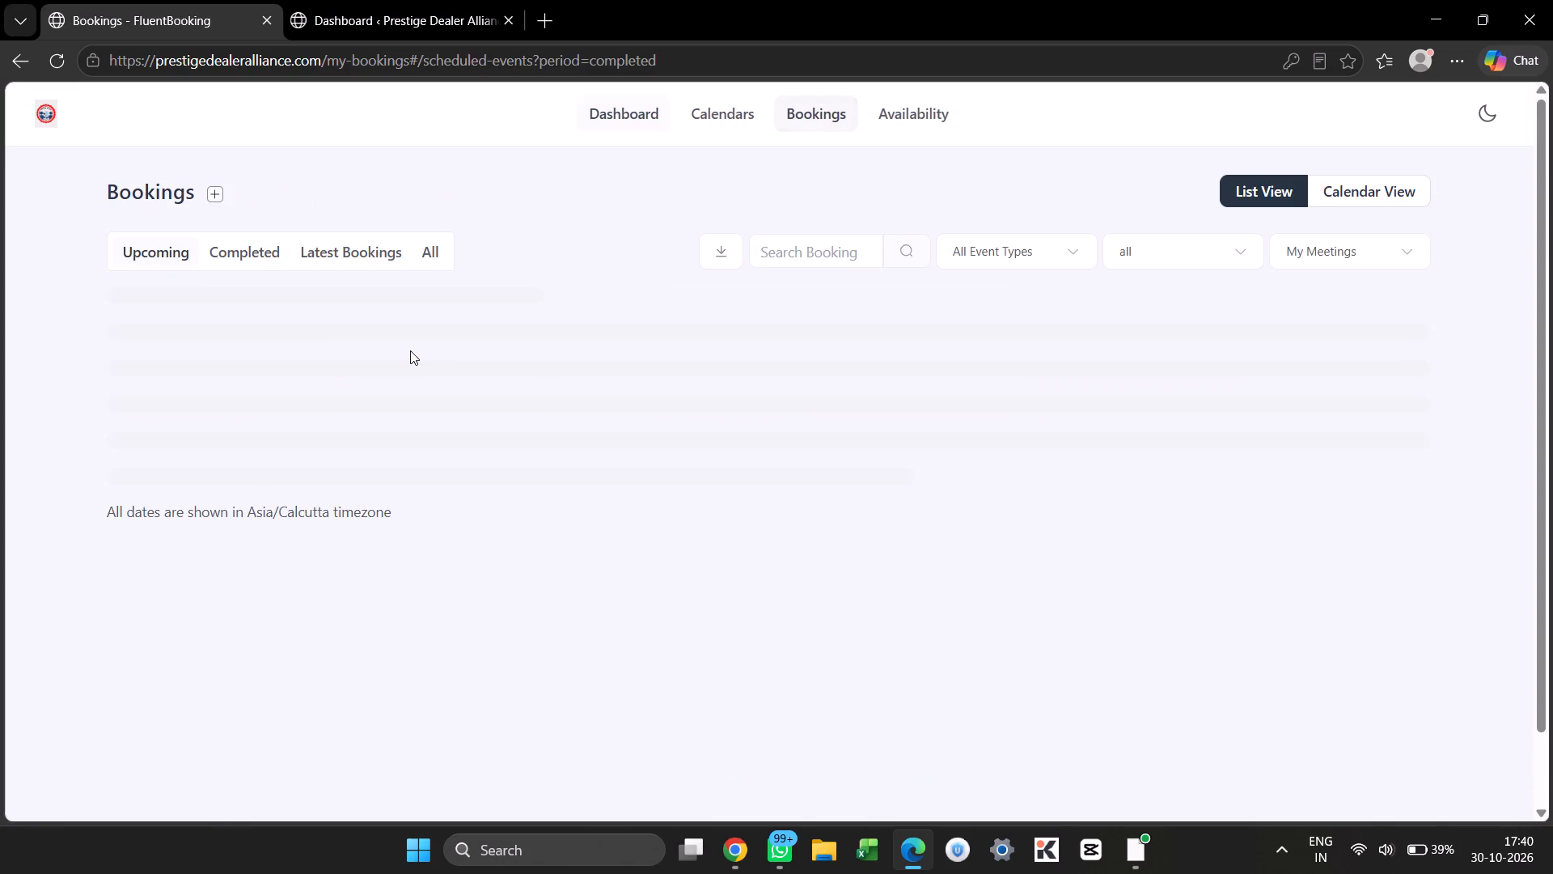
left_click(172, 261)
left_click(173, 202)
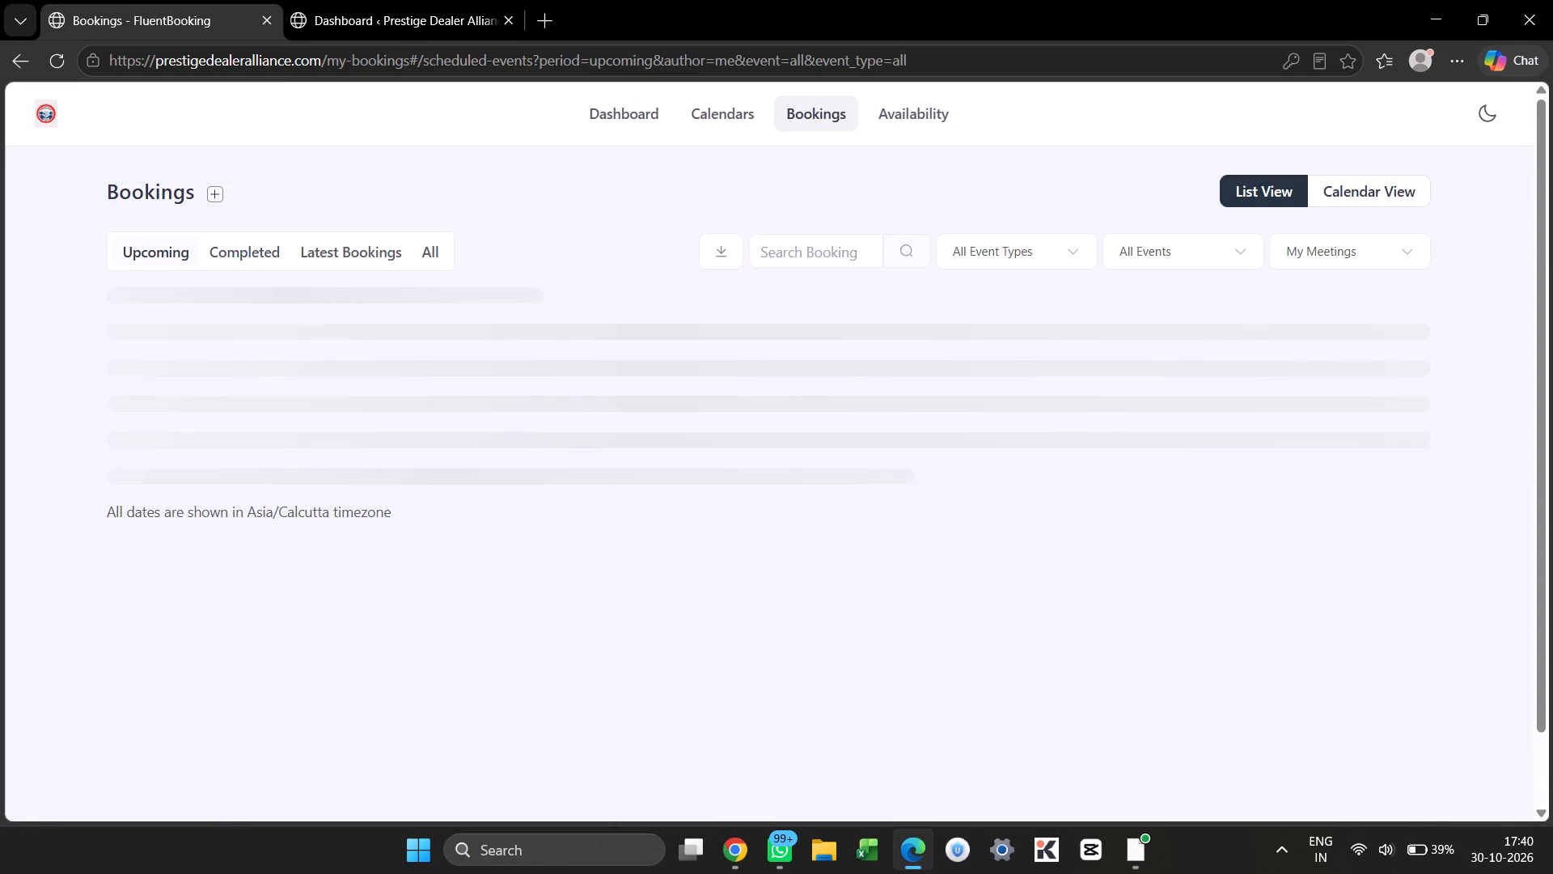
Open the portal's new booking form, look over its fields, and close it without creating a booking.
left_click(214, 193)
scroll(505, 347, "down", 1)
left_click(366, 285)
left_click(886, 781)
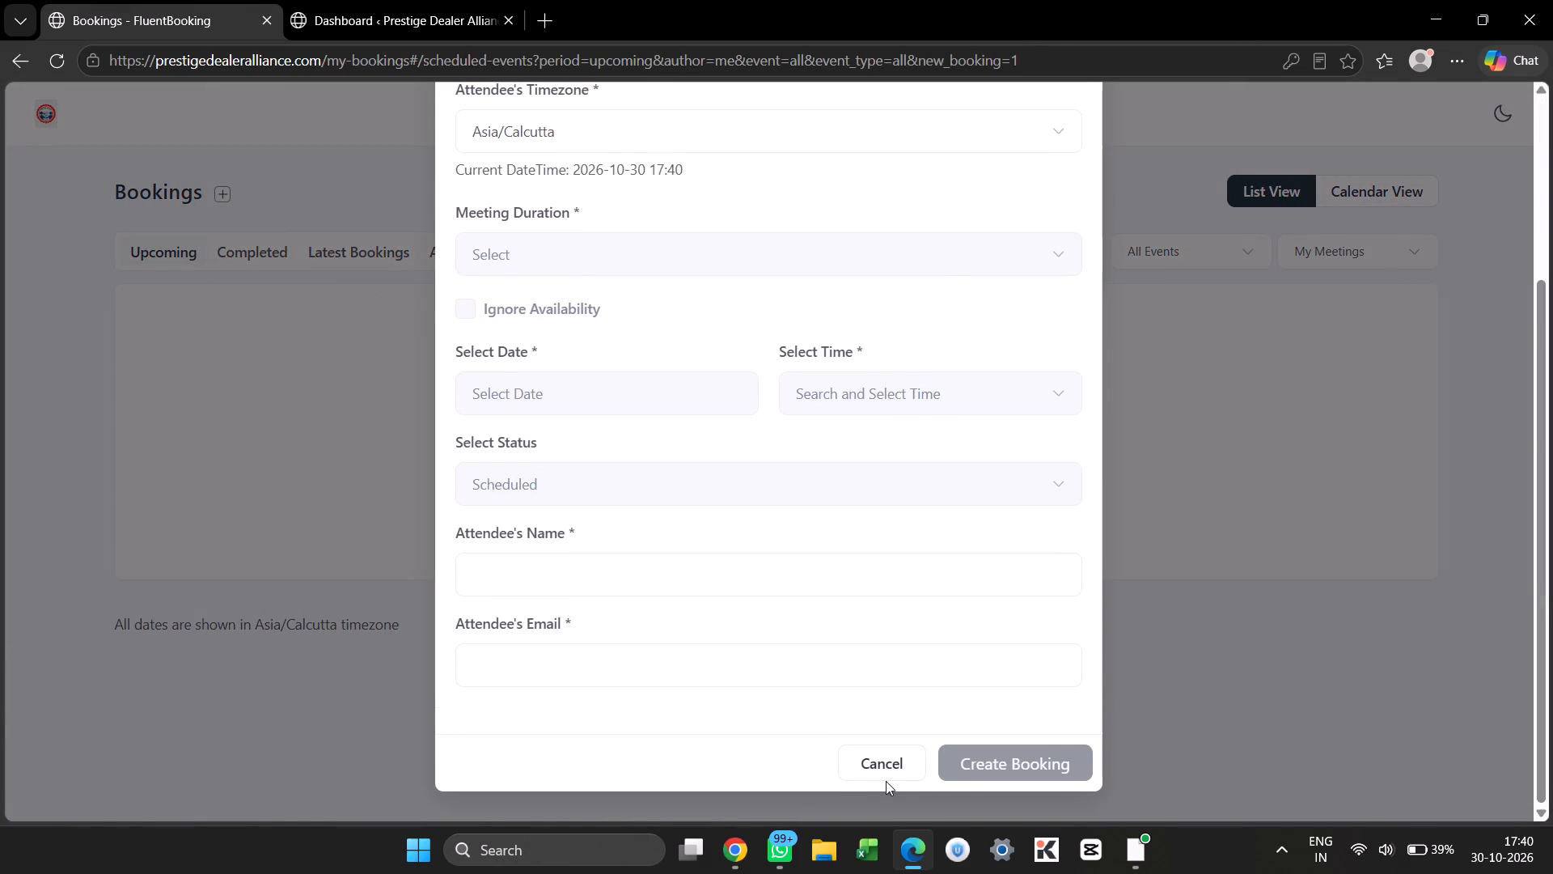
left_click(898, 768)
scroll(954, 473, "up", 1)
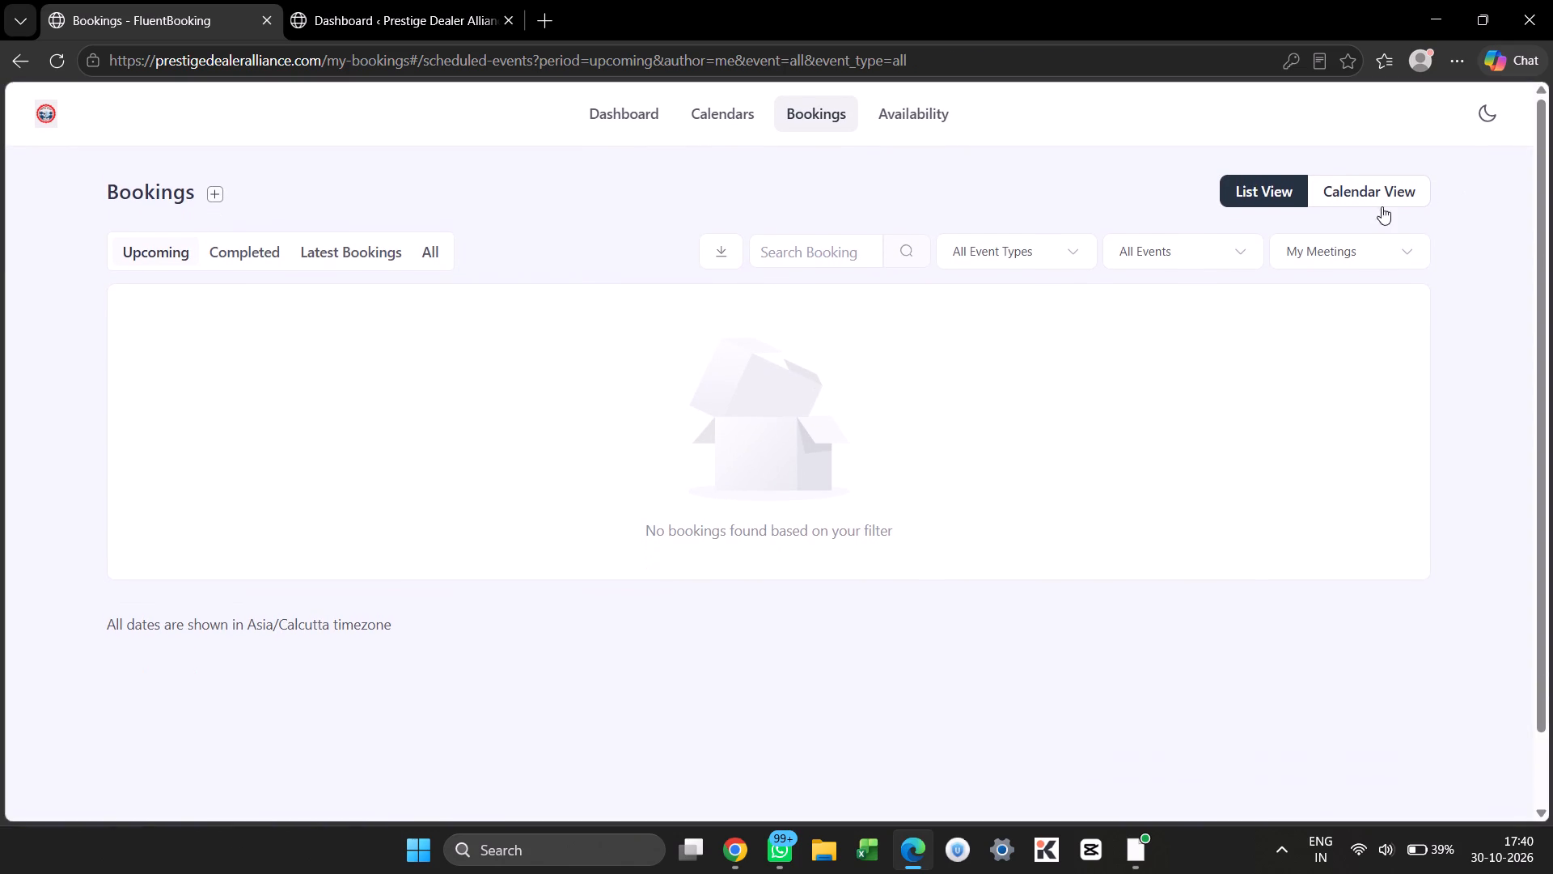
Return to the portal's dashboard and inspect the Booking Trends chart, zooming it to 2026-10-24 through 2026-10-28.
left_click(623, 112)
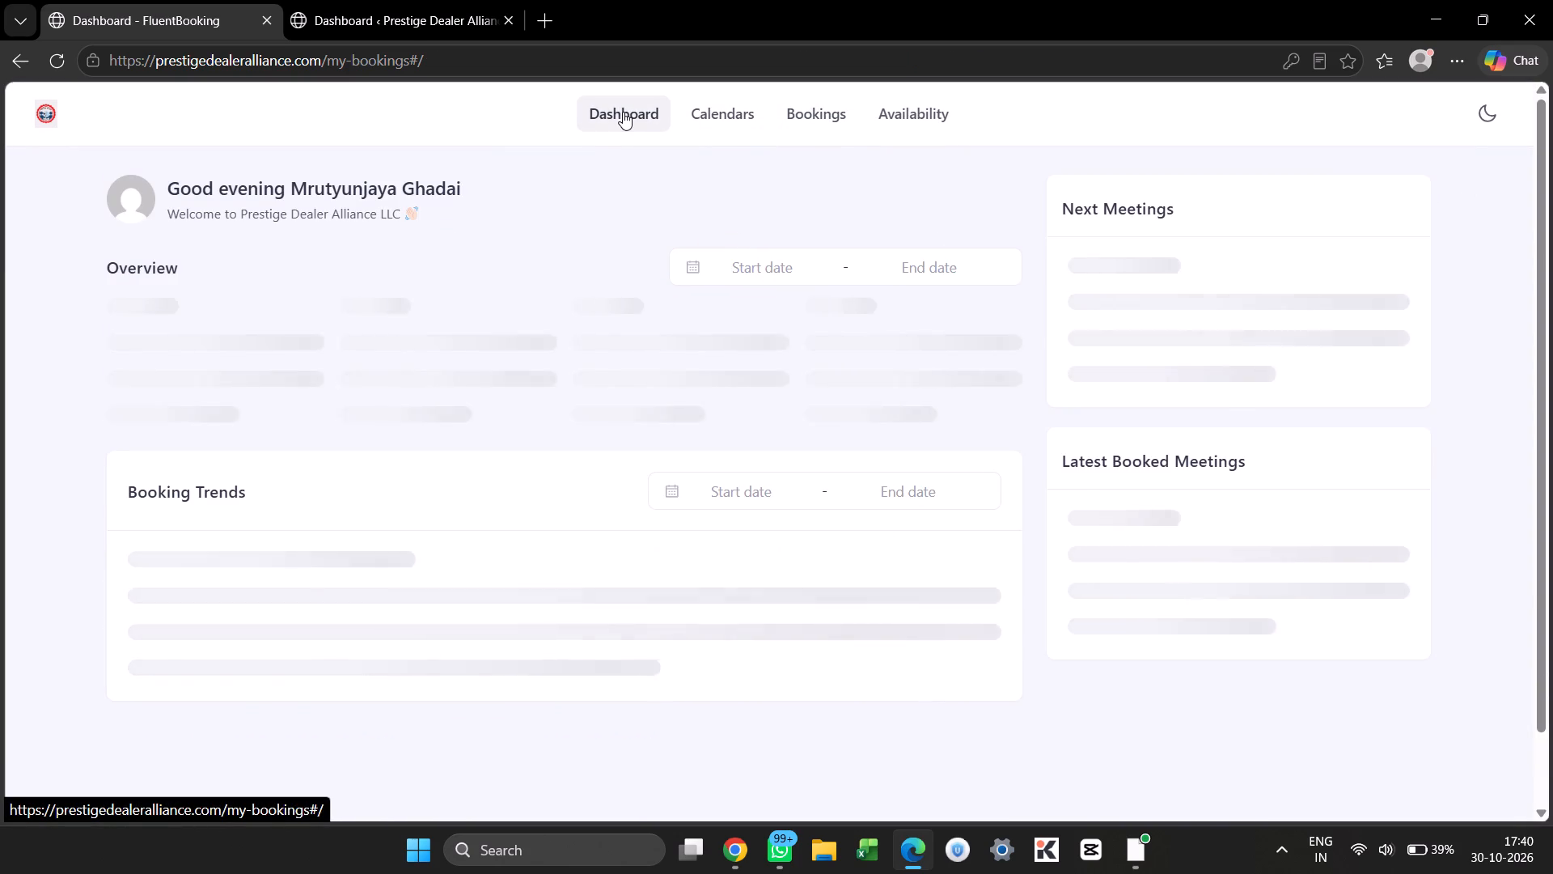
scroll(671, 259, "down", 2)
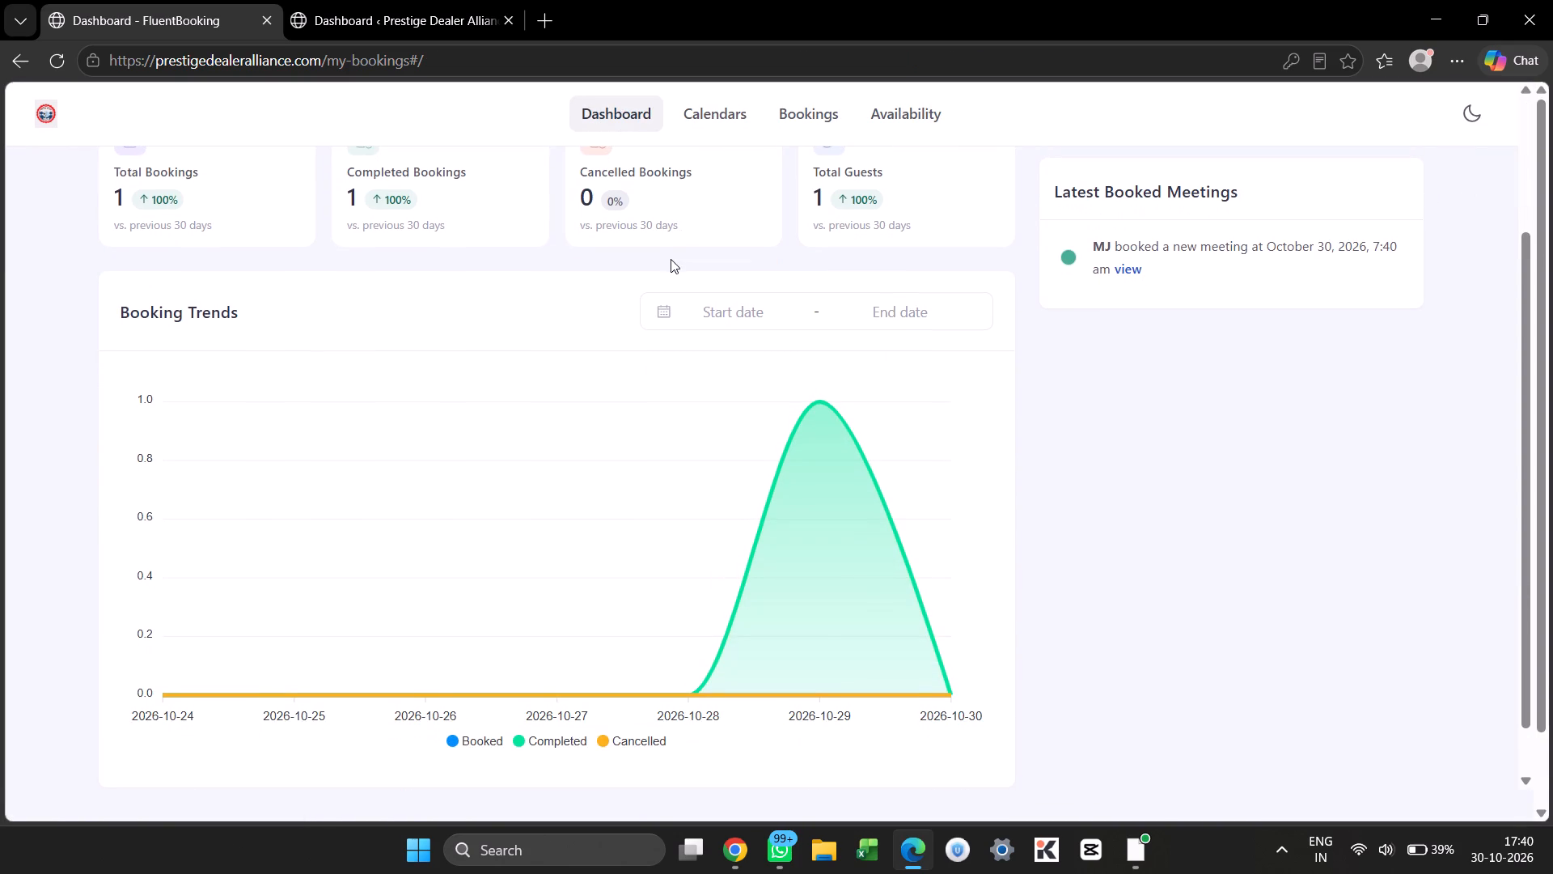
scroll(819, 544, "up", 1)
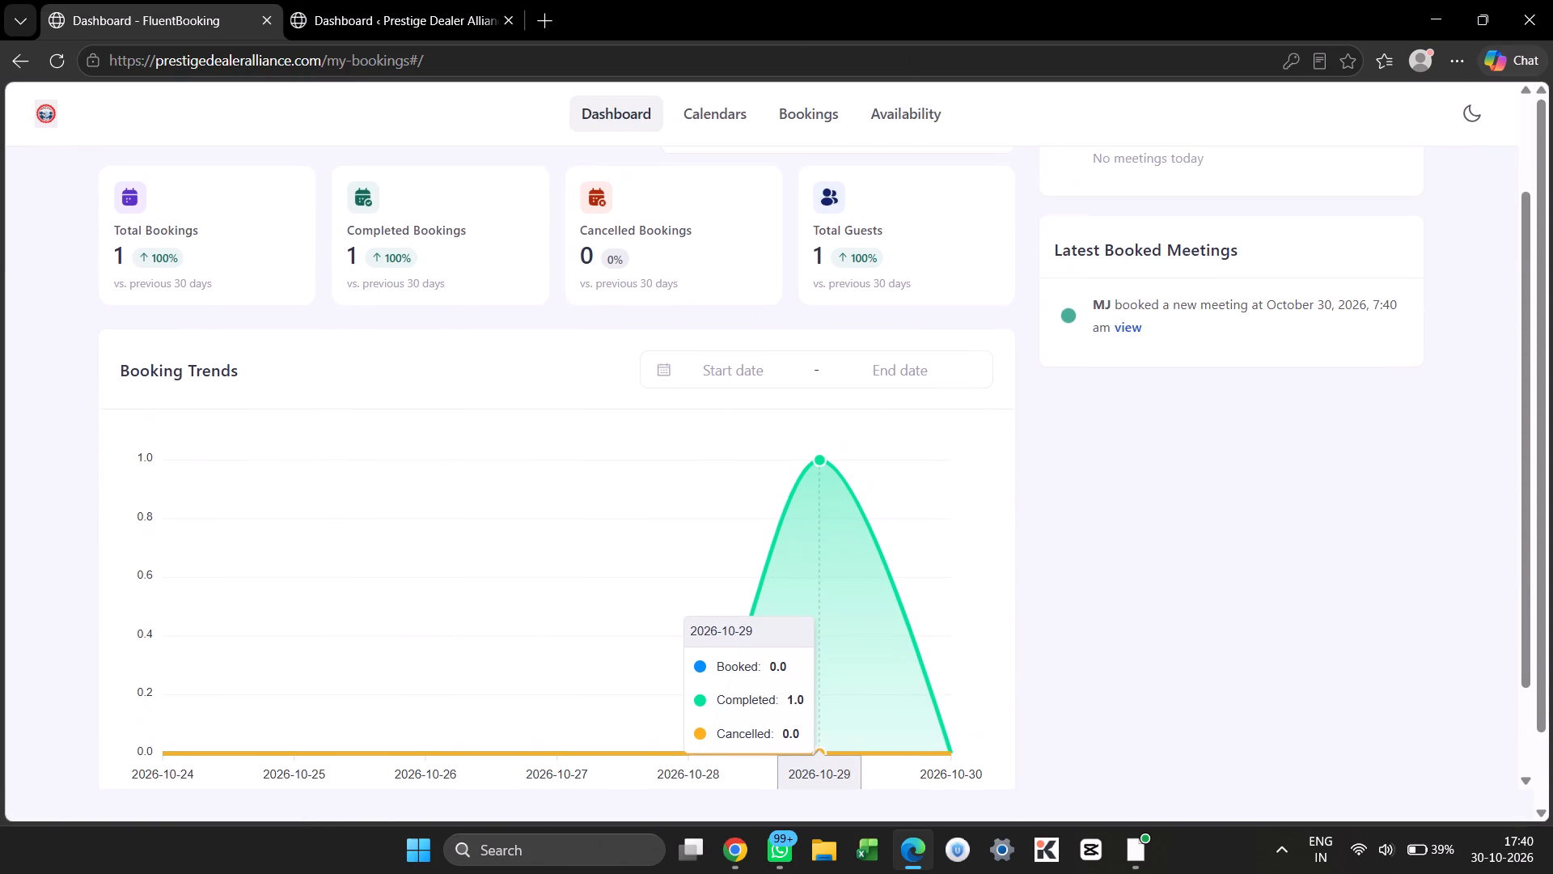
left_click_drag(819, 544, 353, 507)
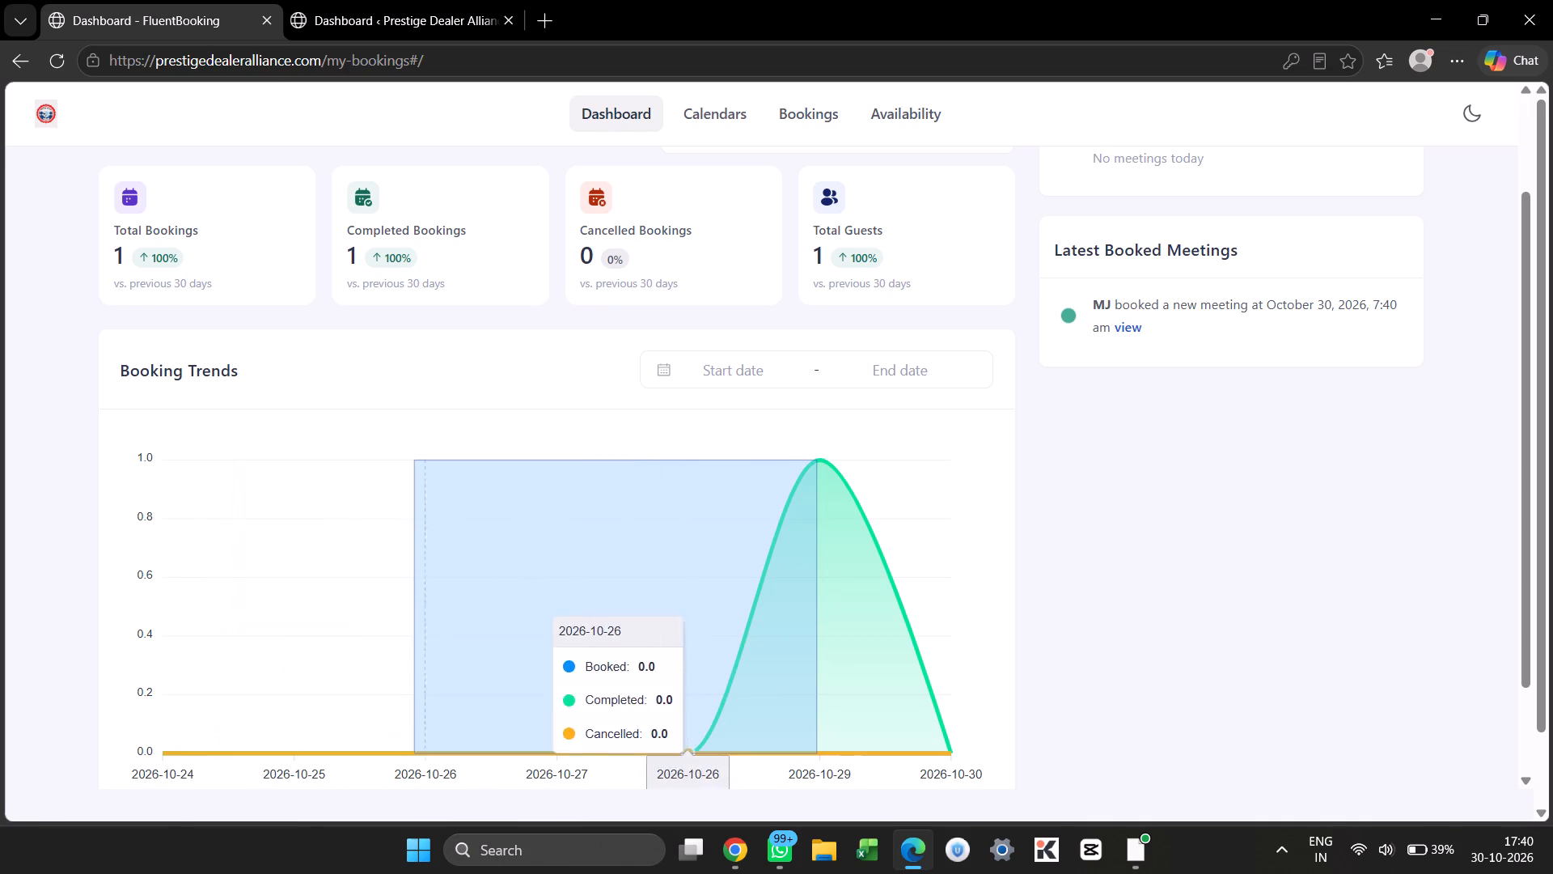
left_click_drag(353, 507, 251, 503)
scroll(378, 518, "up", 2)
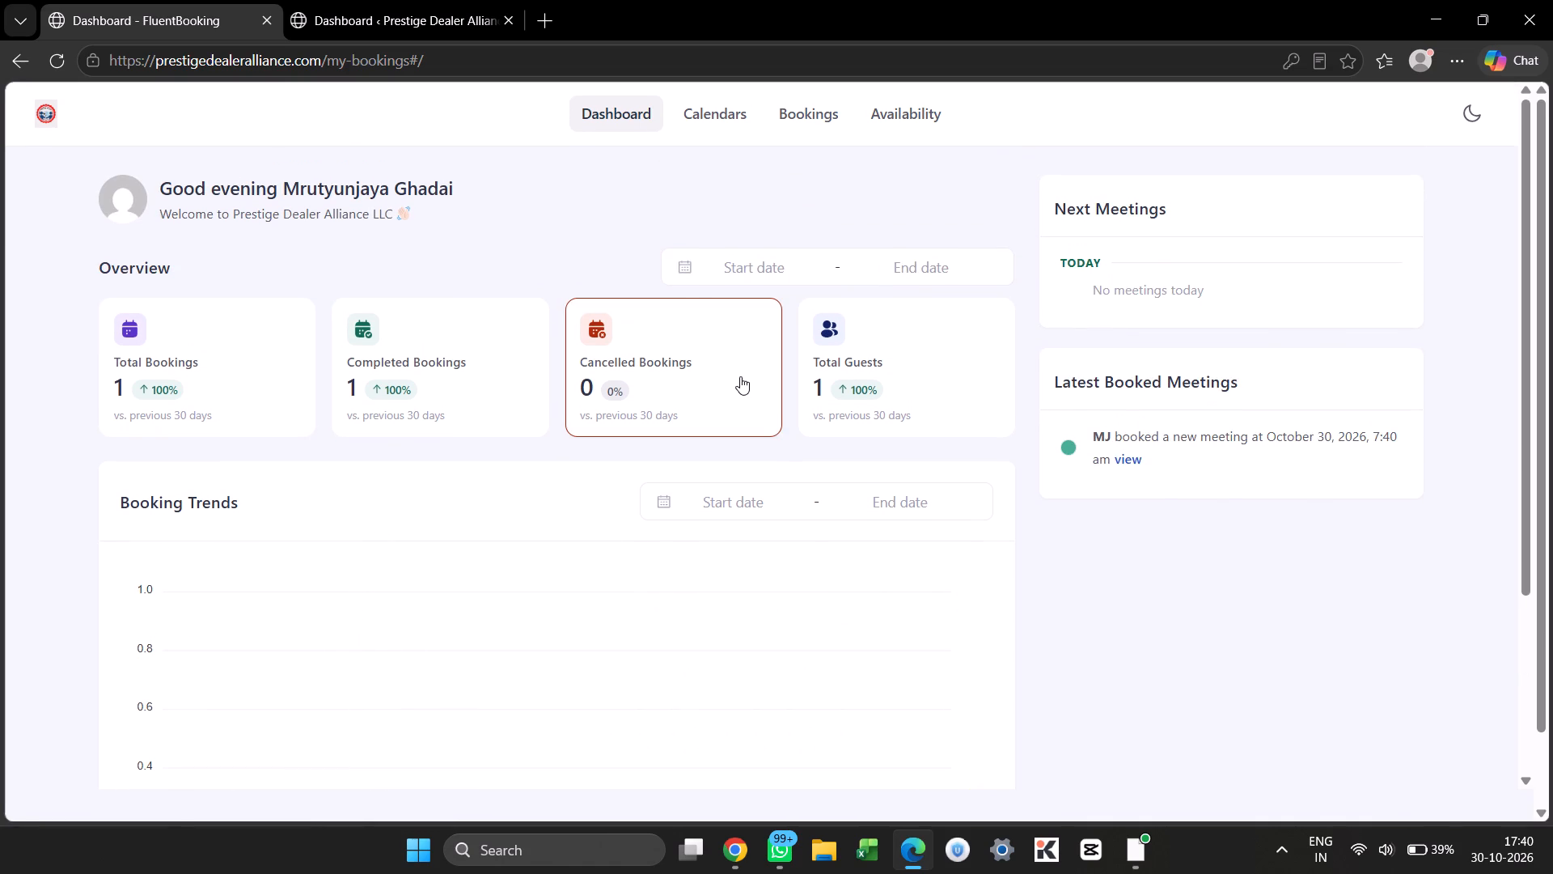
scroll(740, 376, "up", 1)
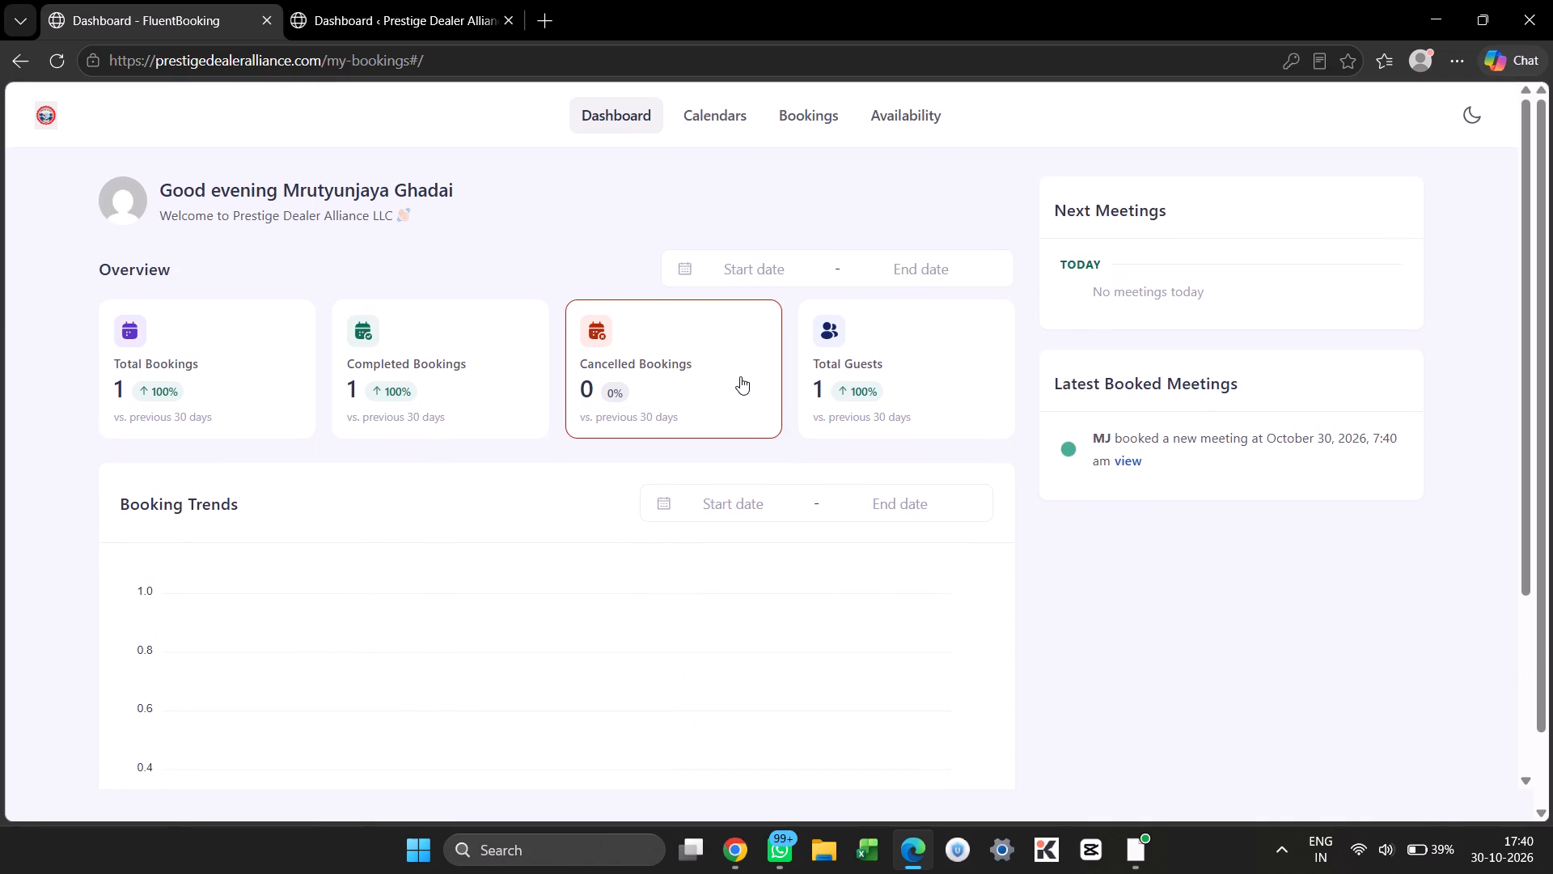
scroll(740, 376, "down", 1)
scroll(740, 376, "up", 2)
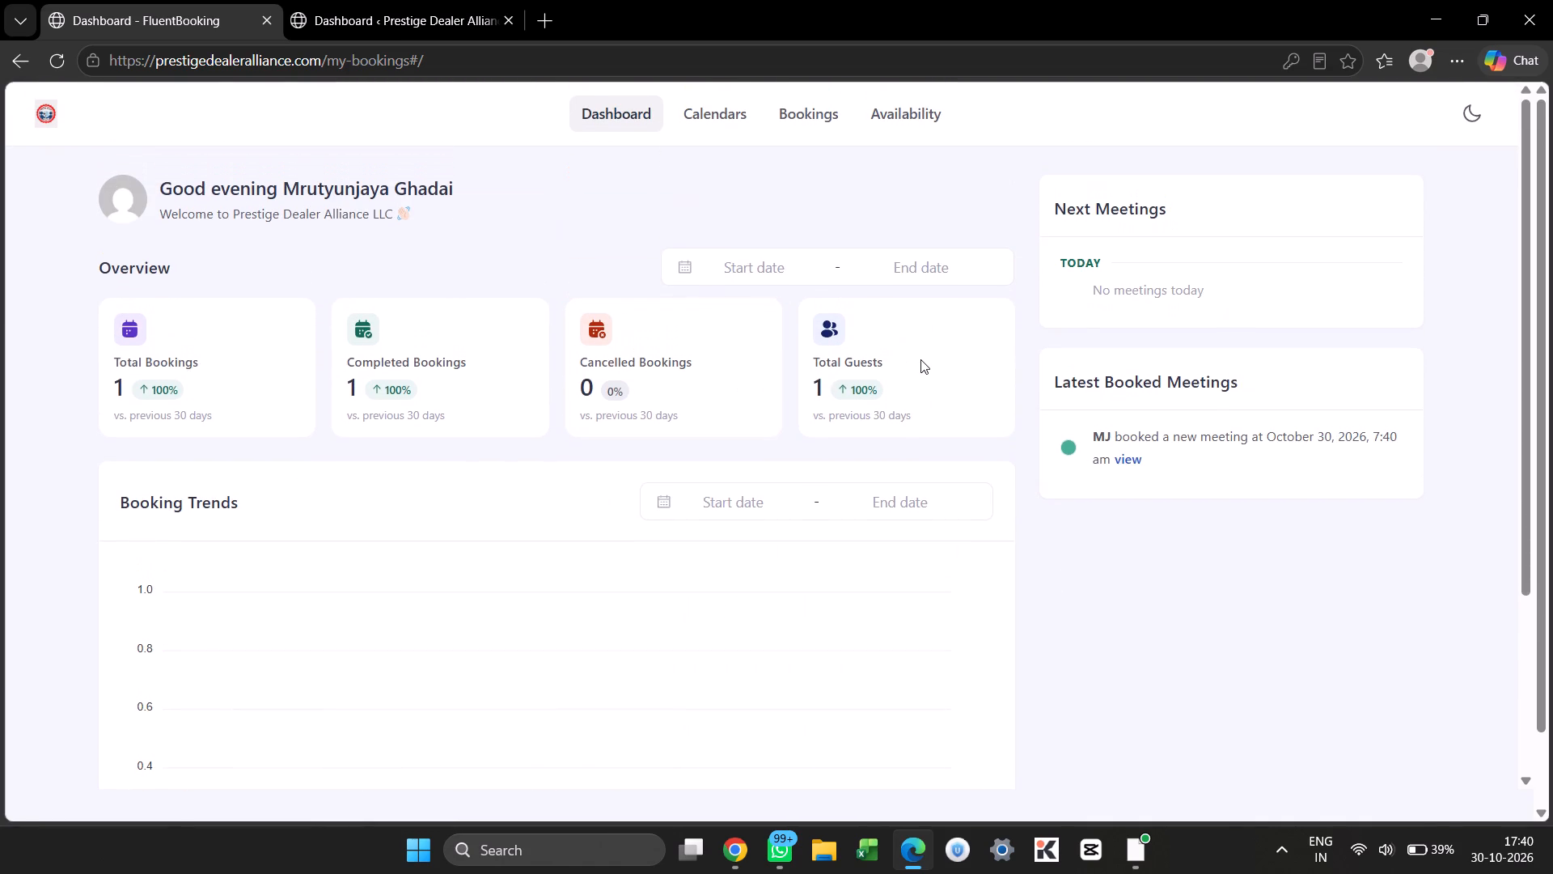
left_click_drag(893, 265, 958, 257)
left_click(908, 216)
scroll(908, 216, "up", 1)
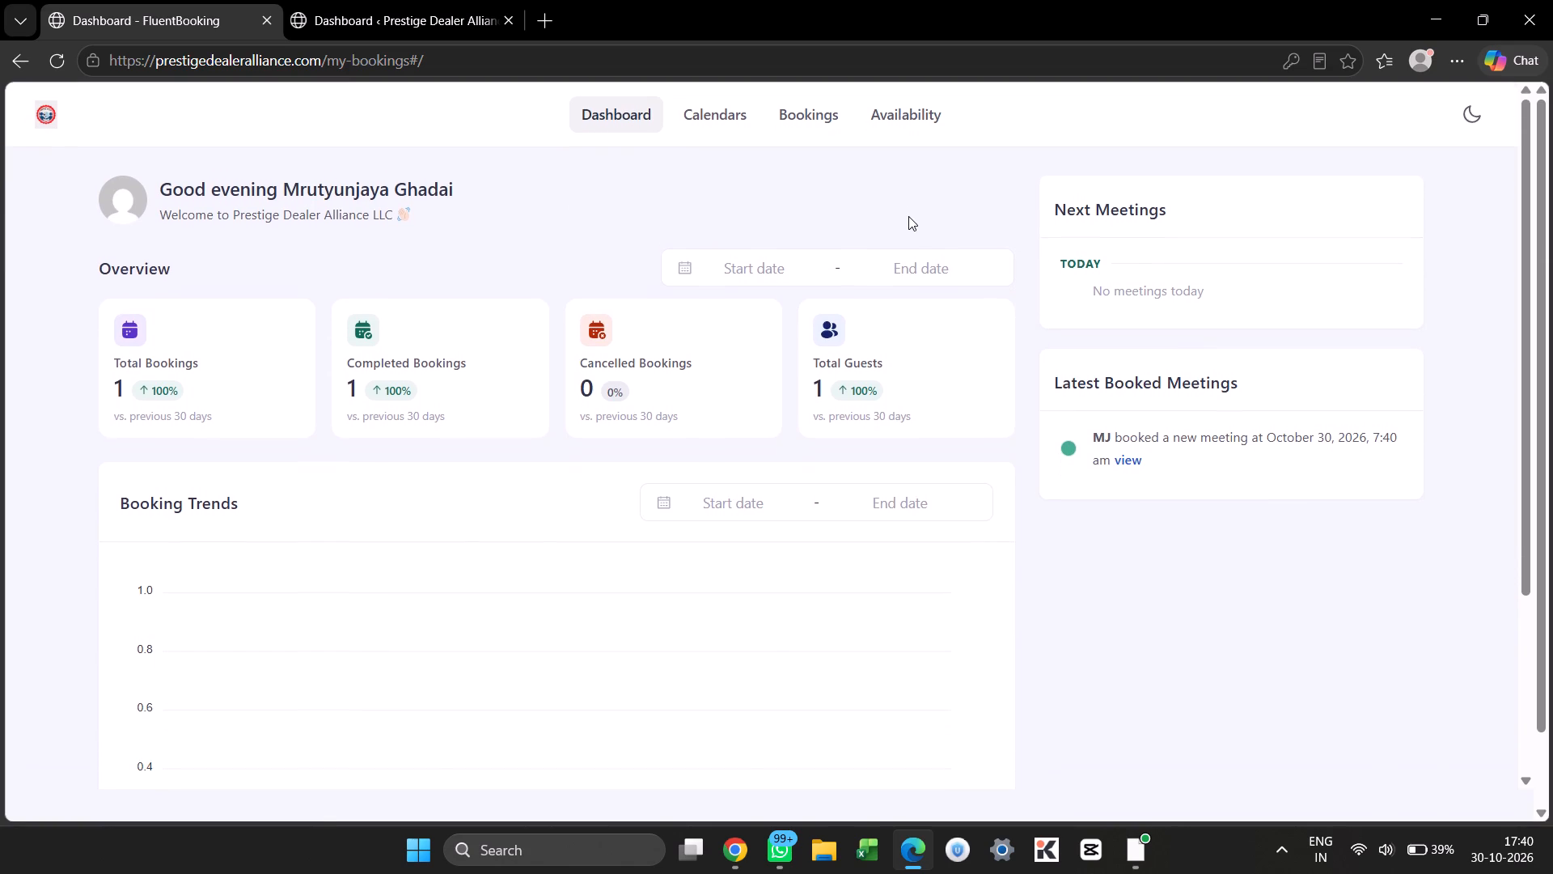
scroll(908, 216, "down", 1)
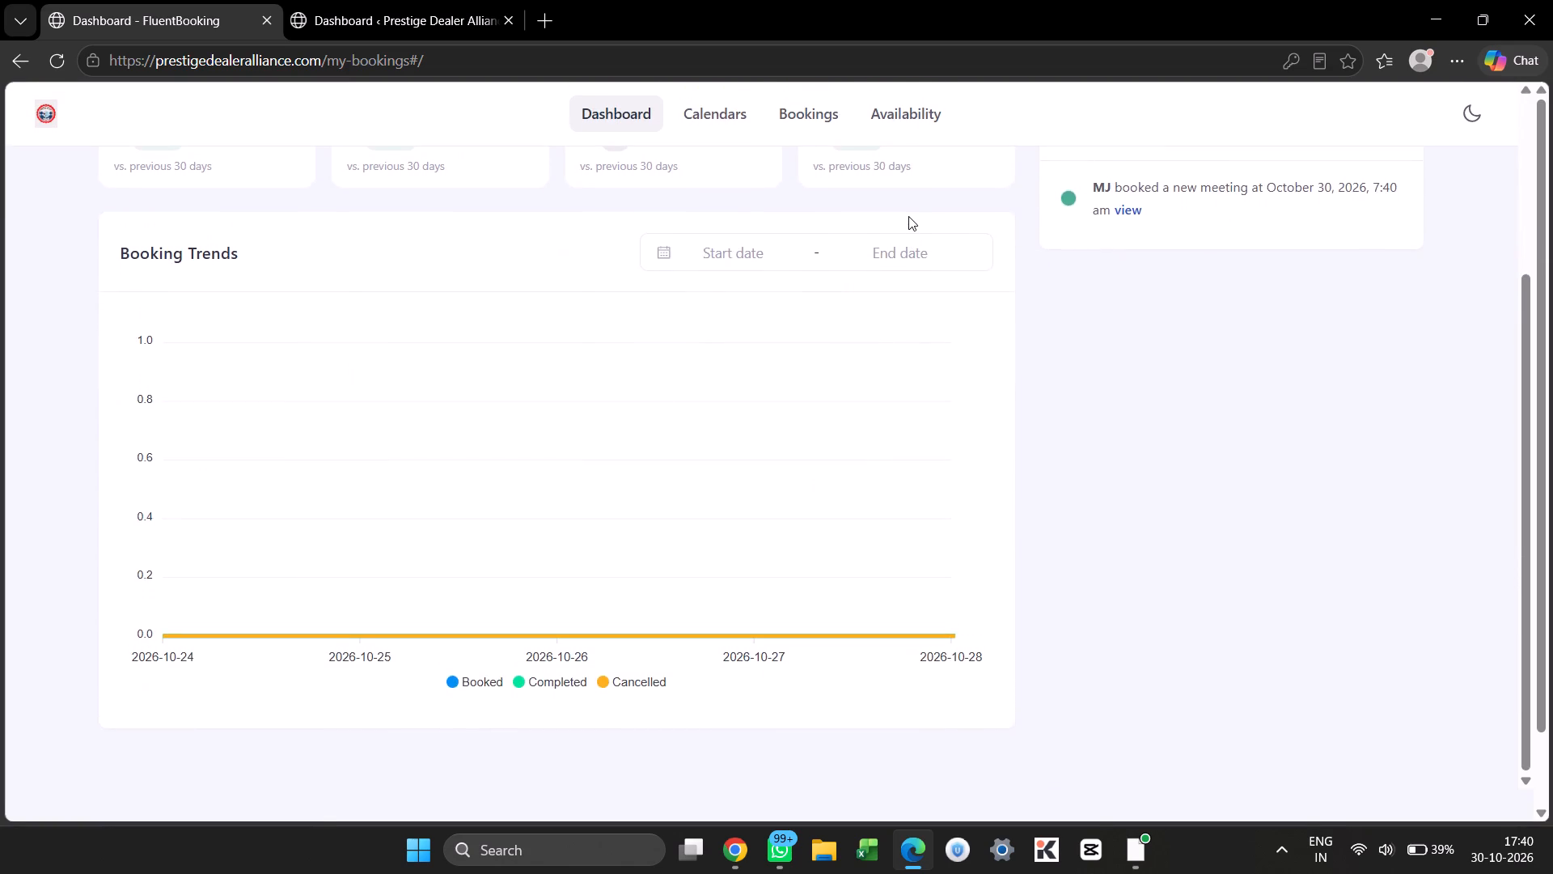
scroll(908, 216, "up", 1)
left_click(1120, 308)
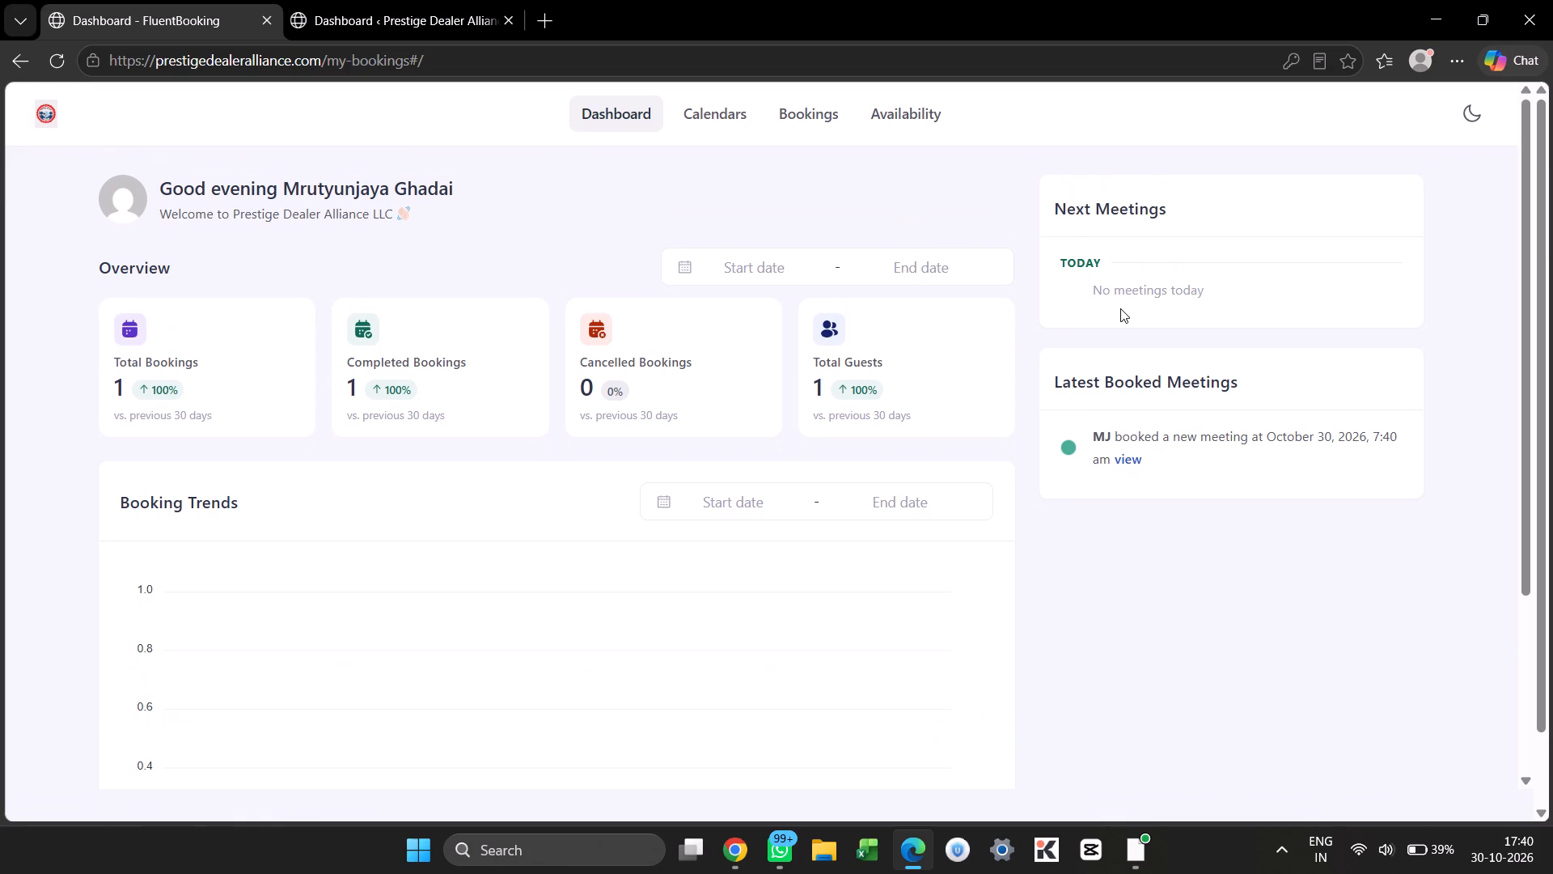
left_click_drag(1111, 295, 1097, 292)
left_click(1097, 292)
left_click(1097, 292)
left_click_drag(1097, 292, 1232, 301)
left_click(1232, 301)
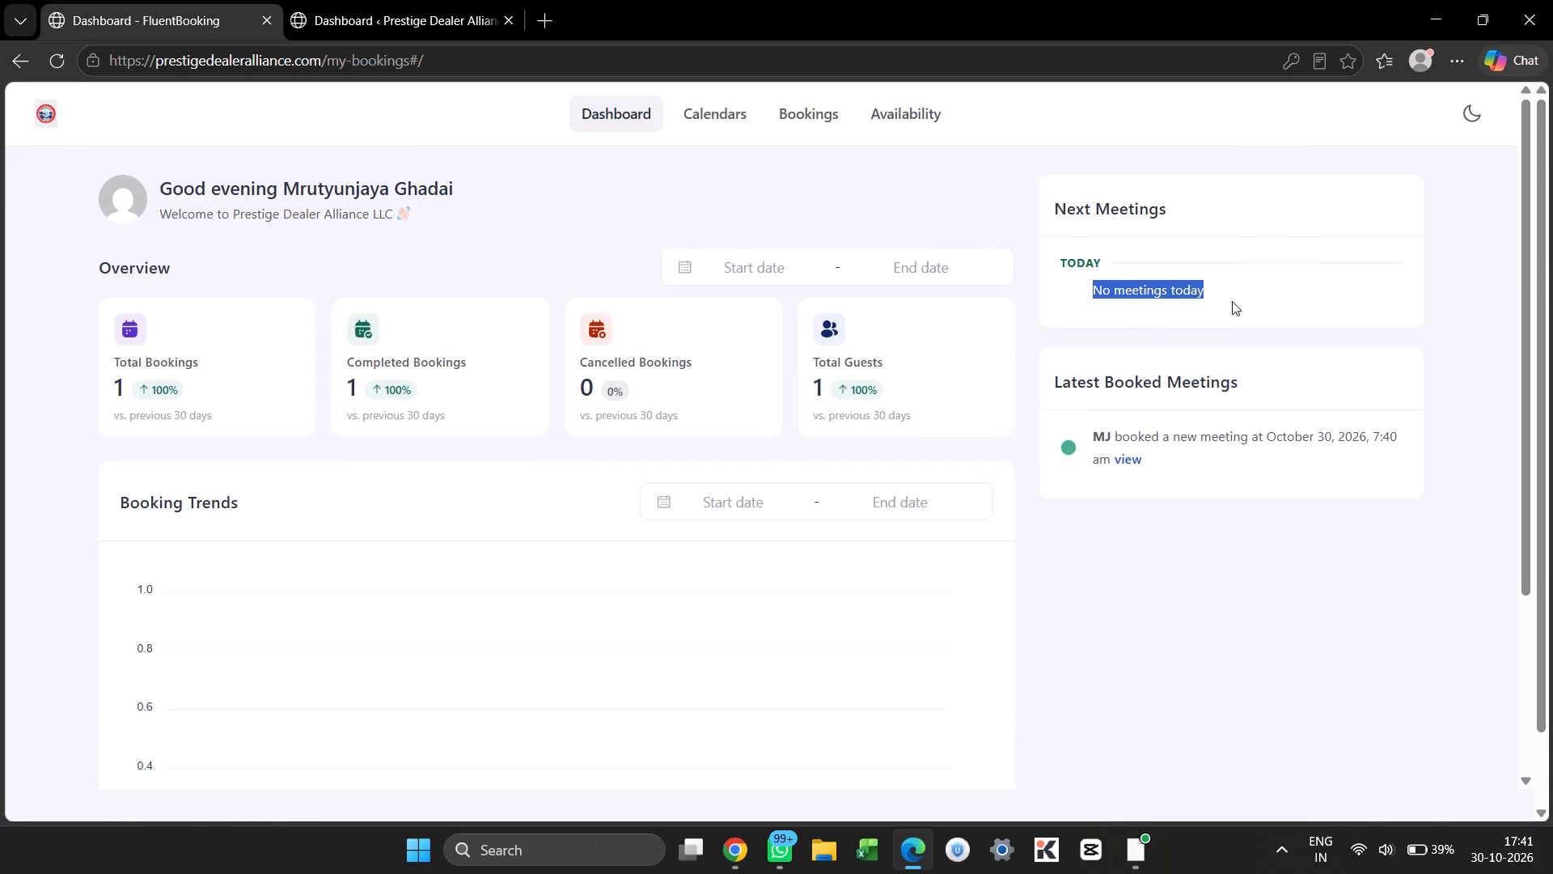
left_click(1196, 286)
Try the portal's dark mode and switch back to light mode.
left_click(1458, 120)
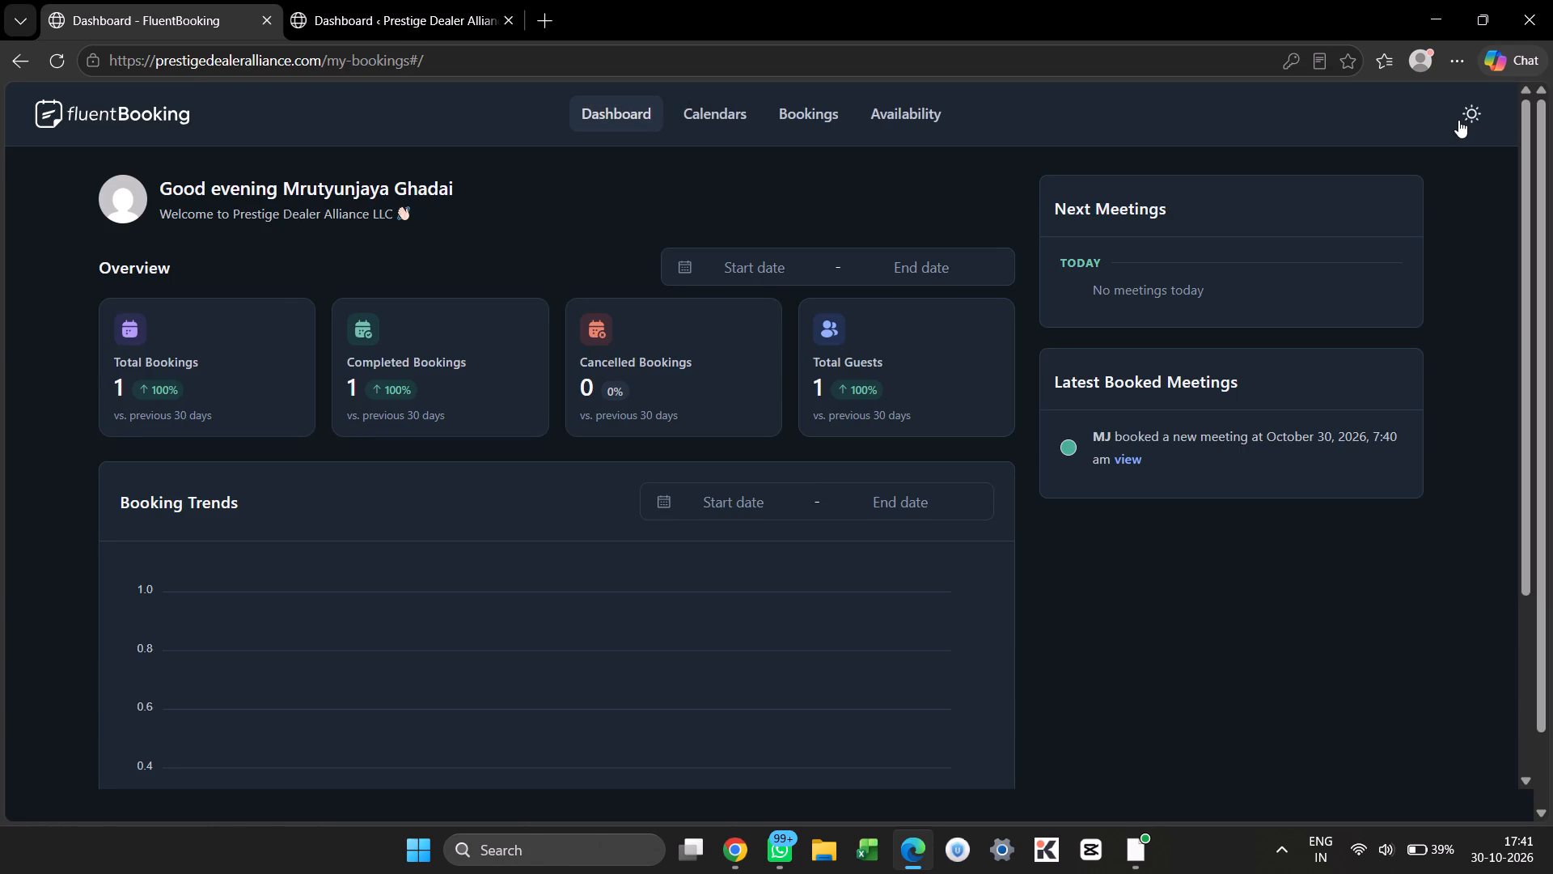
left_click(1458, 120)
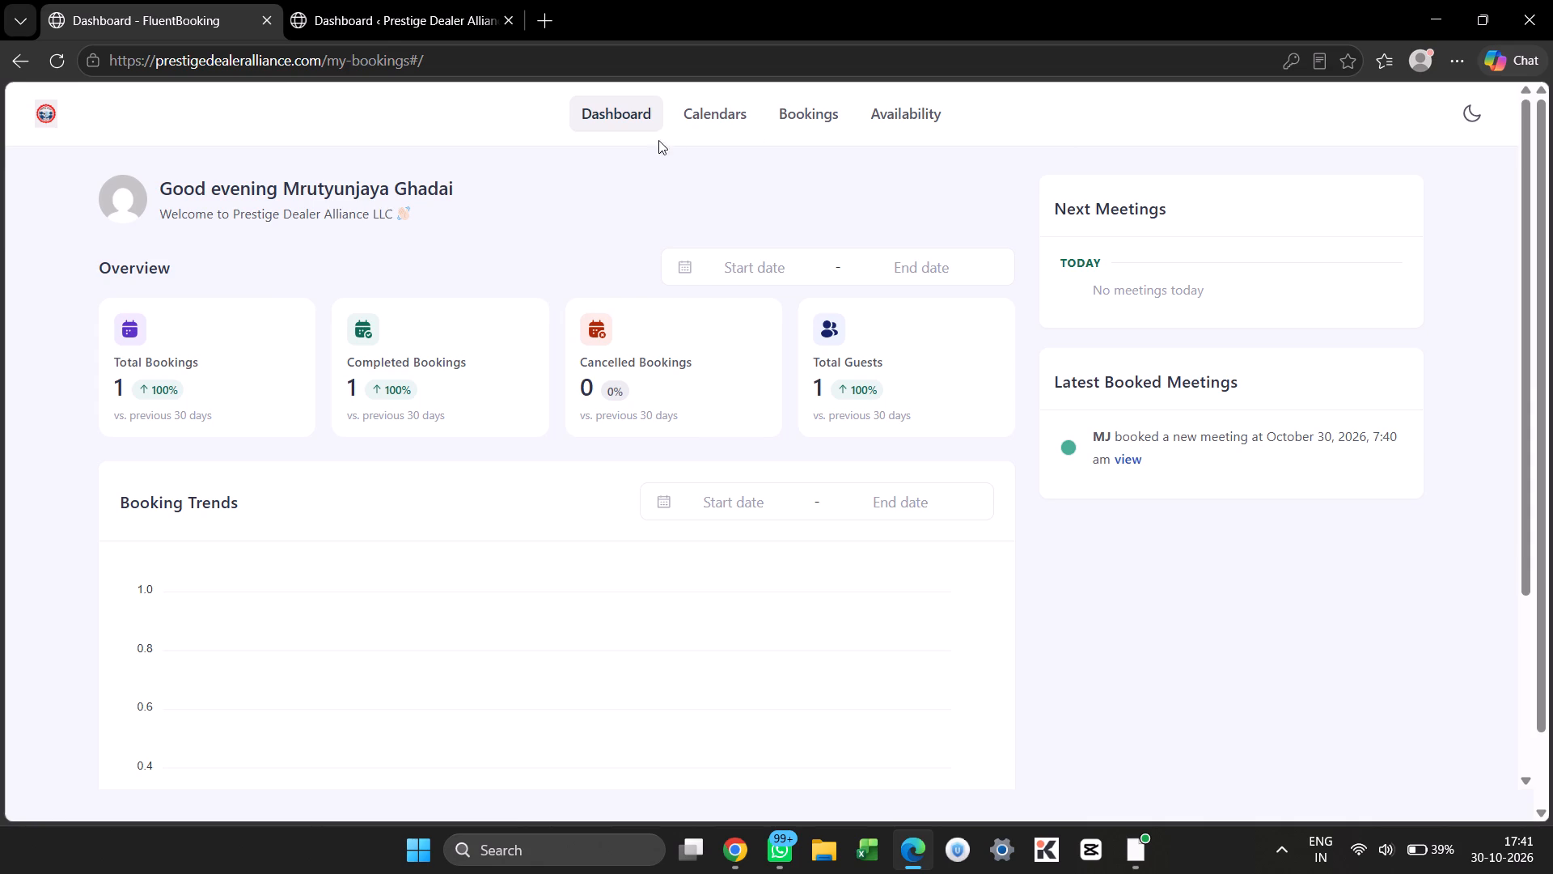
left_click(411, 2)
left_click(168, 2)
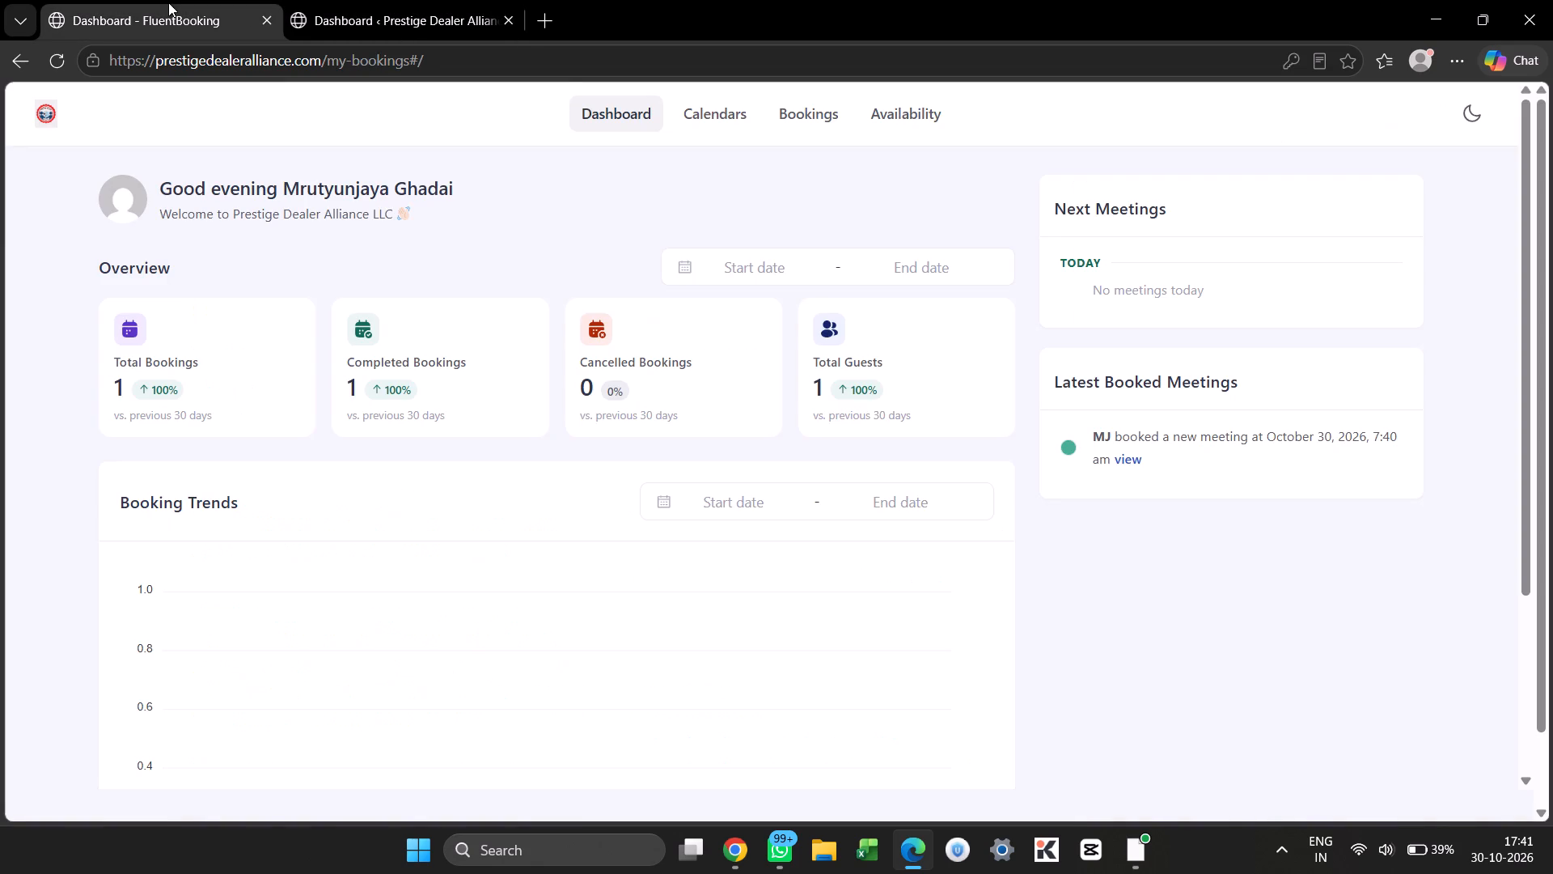
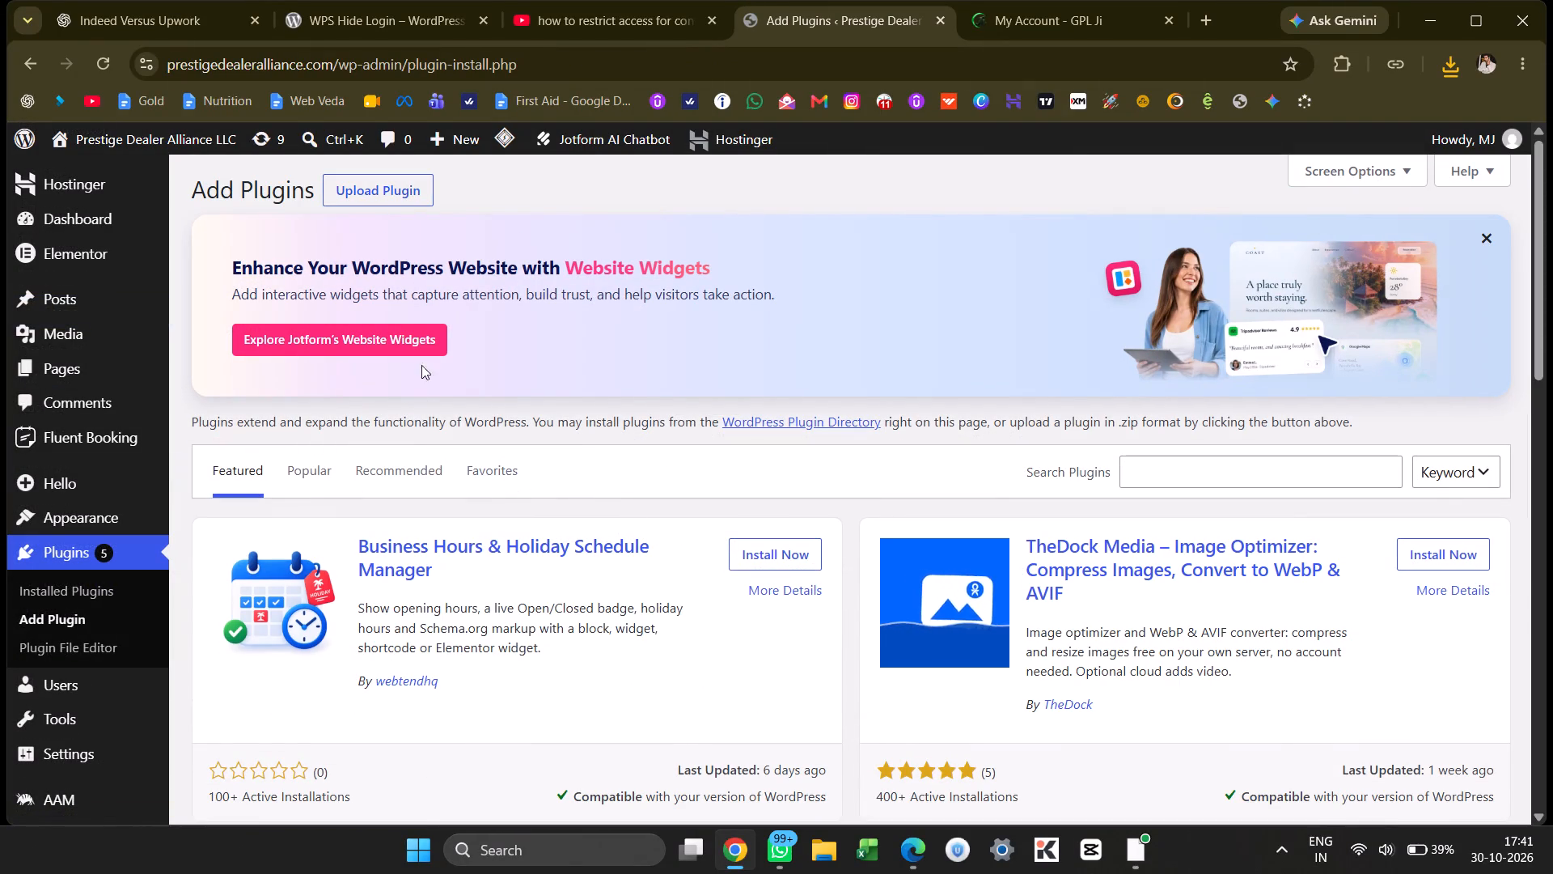
Install the WPS Hide Login plugin by uploading wps-hide-login.1.9.19.zip from the Downloads folder.
left_click(411, 202)
left_click(712, 566)
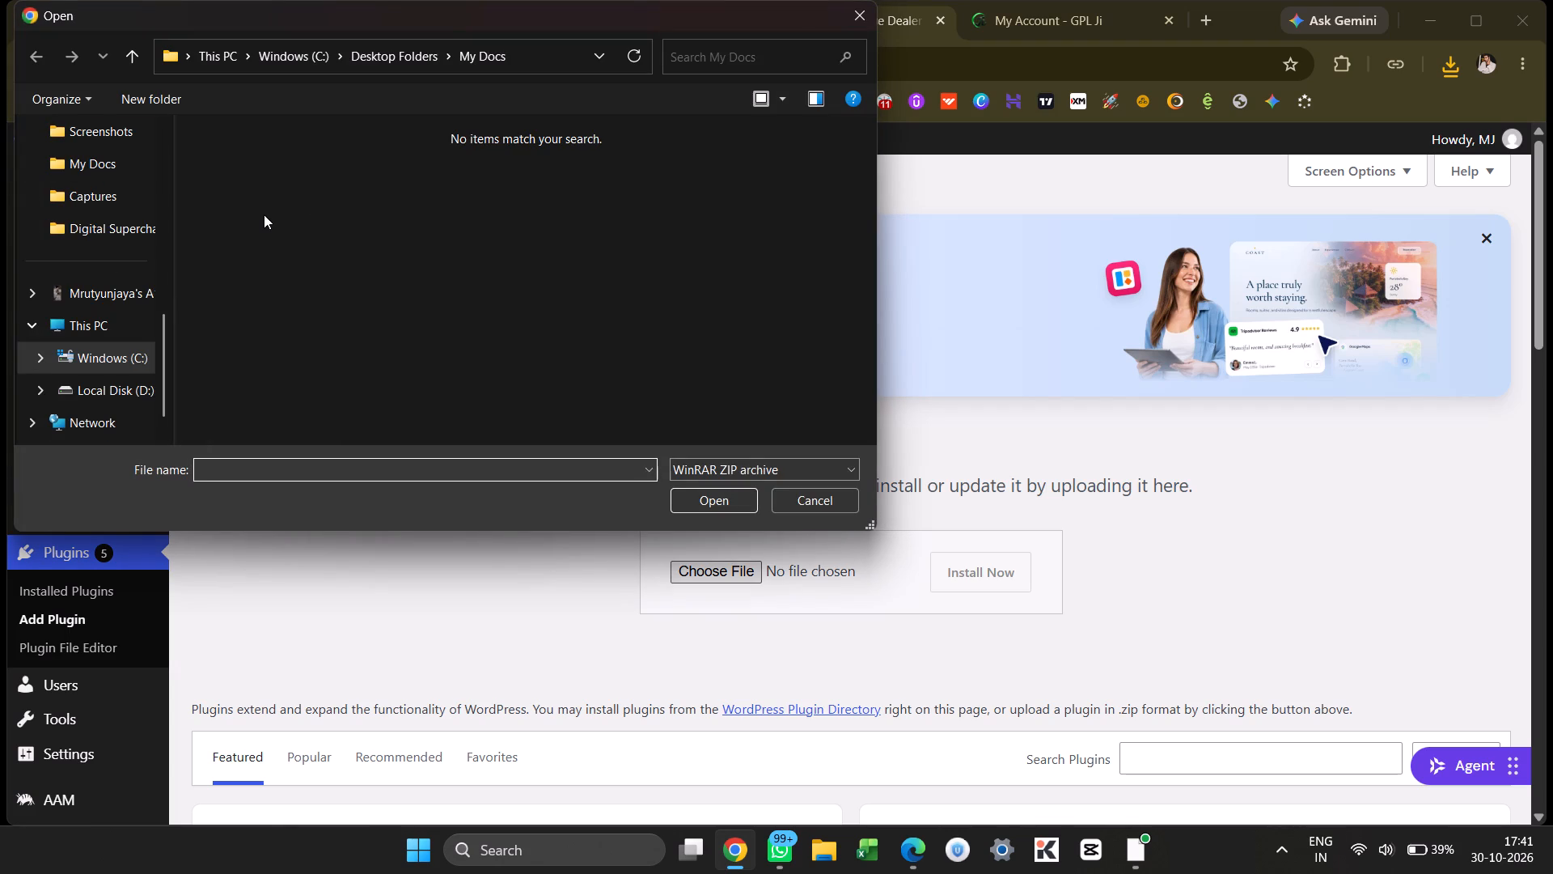
scroll(150, 297, "up", 1)
left_click(140, 315)
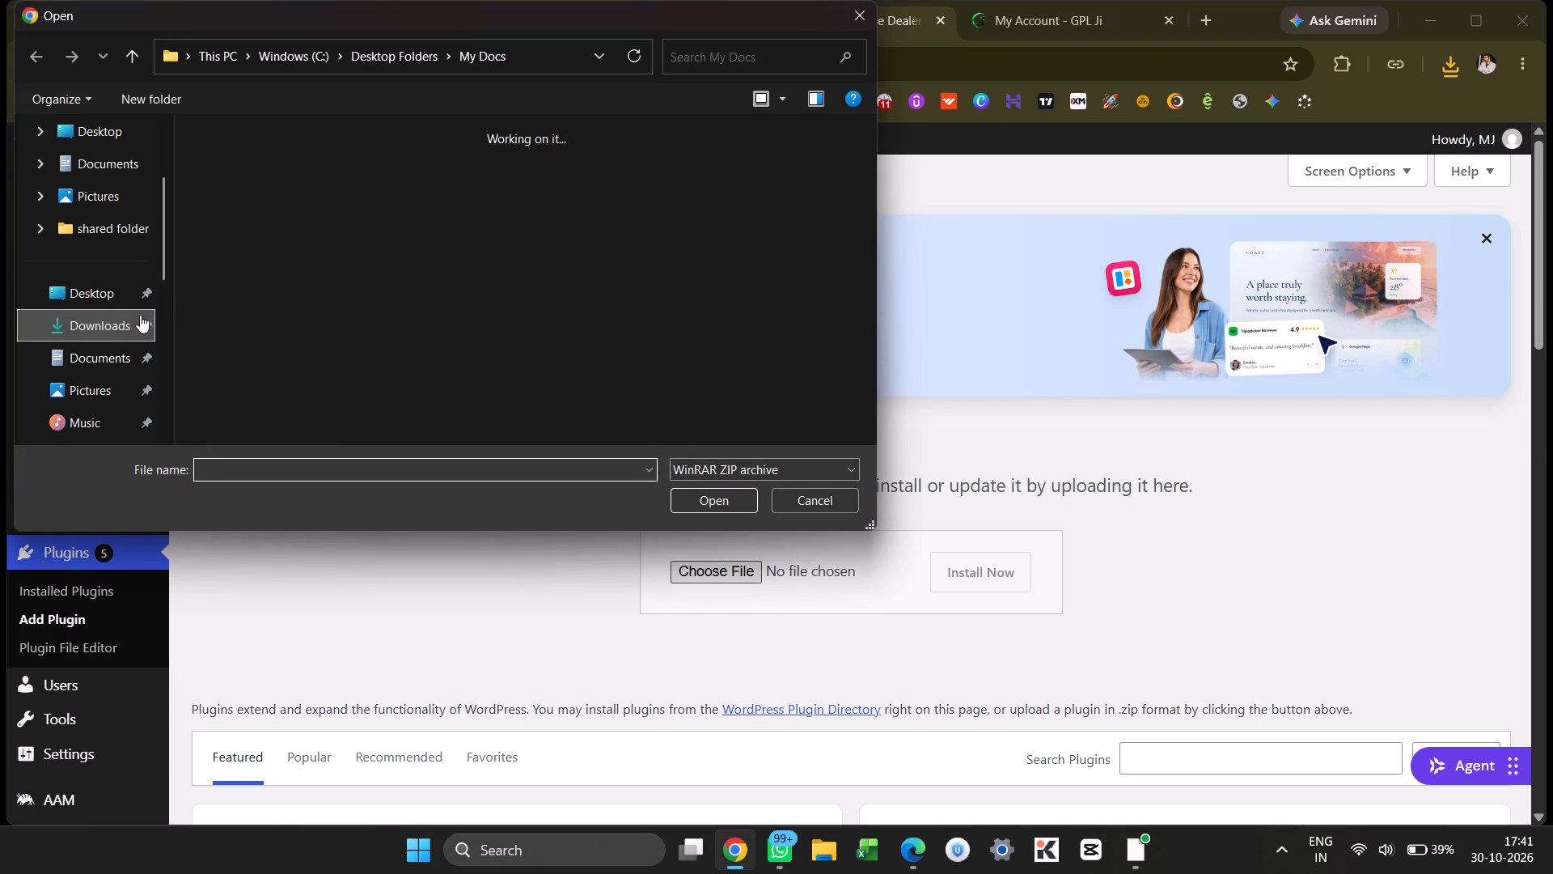
double_click(209, 267)
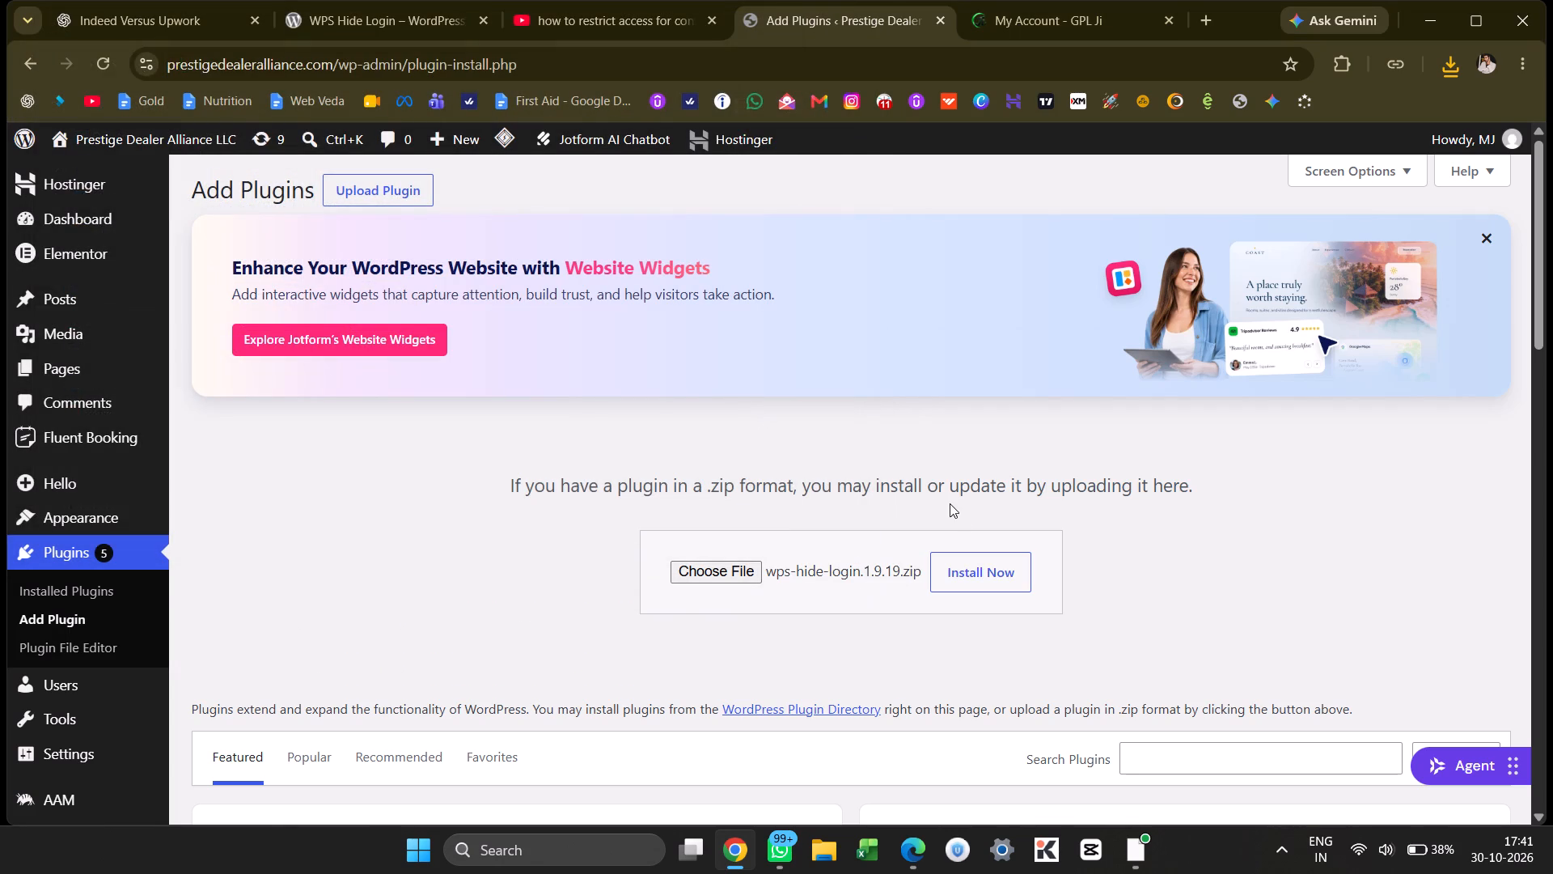
left_click(976, 552)
left_click(1069, 501)
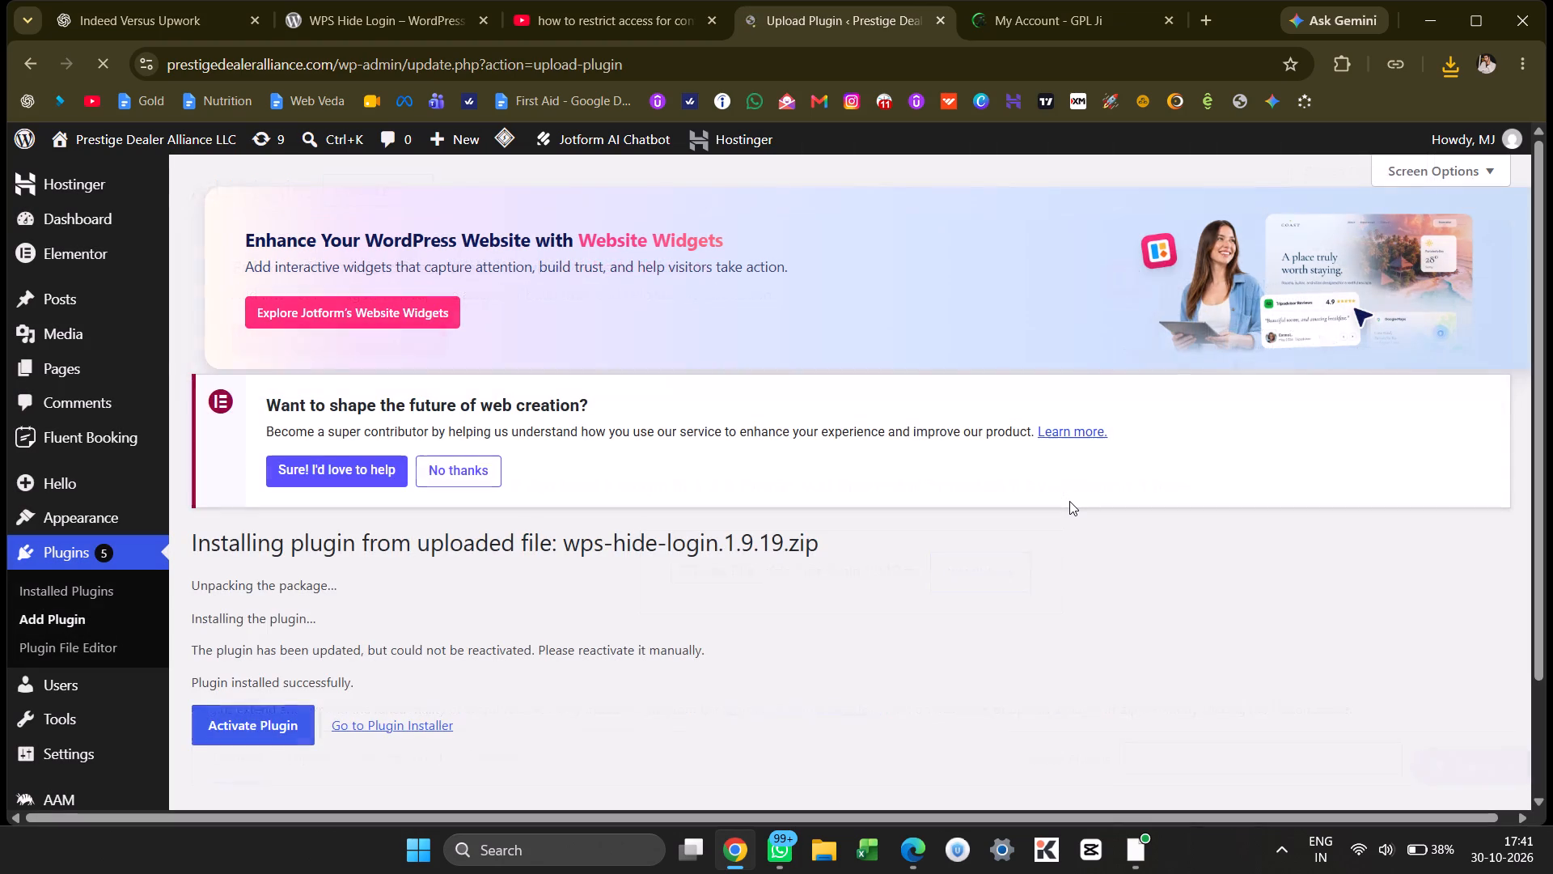
Activate the newly installed WPS Hide Login plugin.
scroll(1069, 501, "down", 1)
left_click(241, 810)
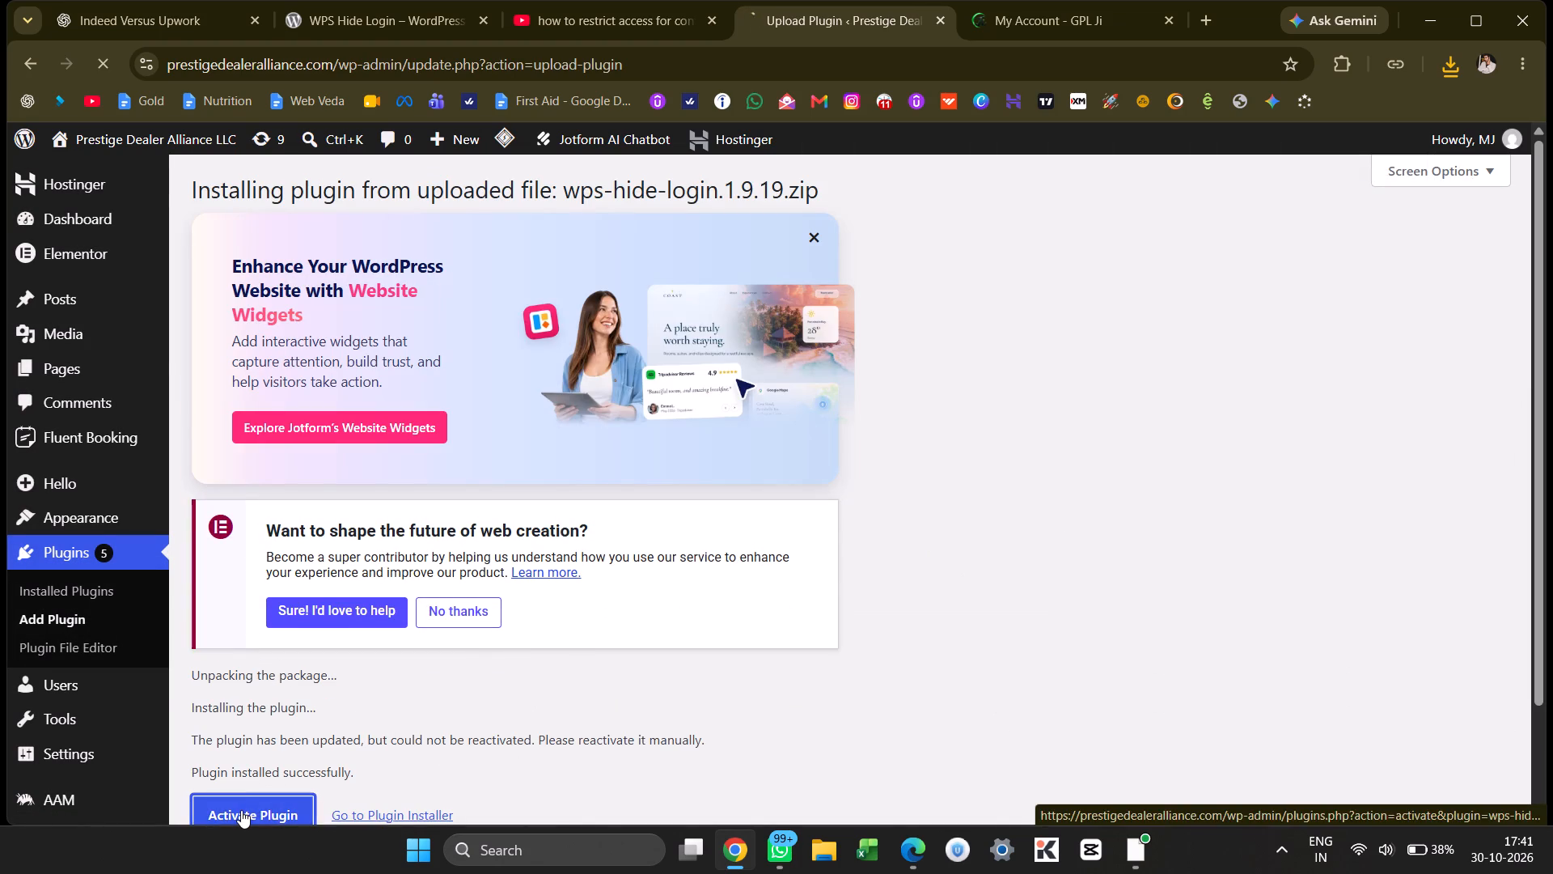
scroll(468, 722, "down", 1)
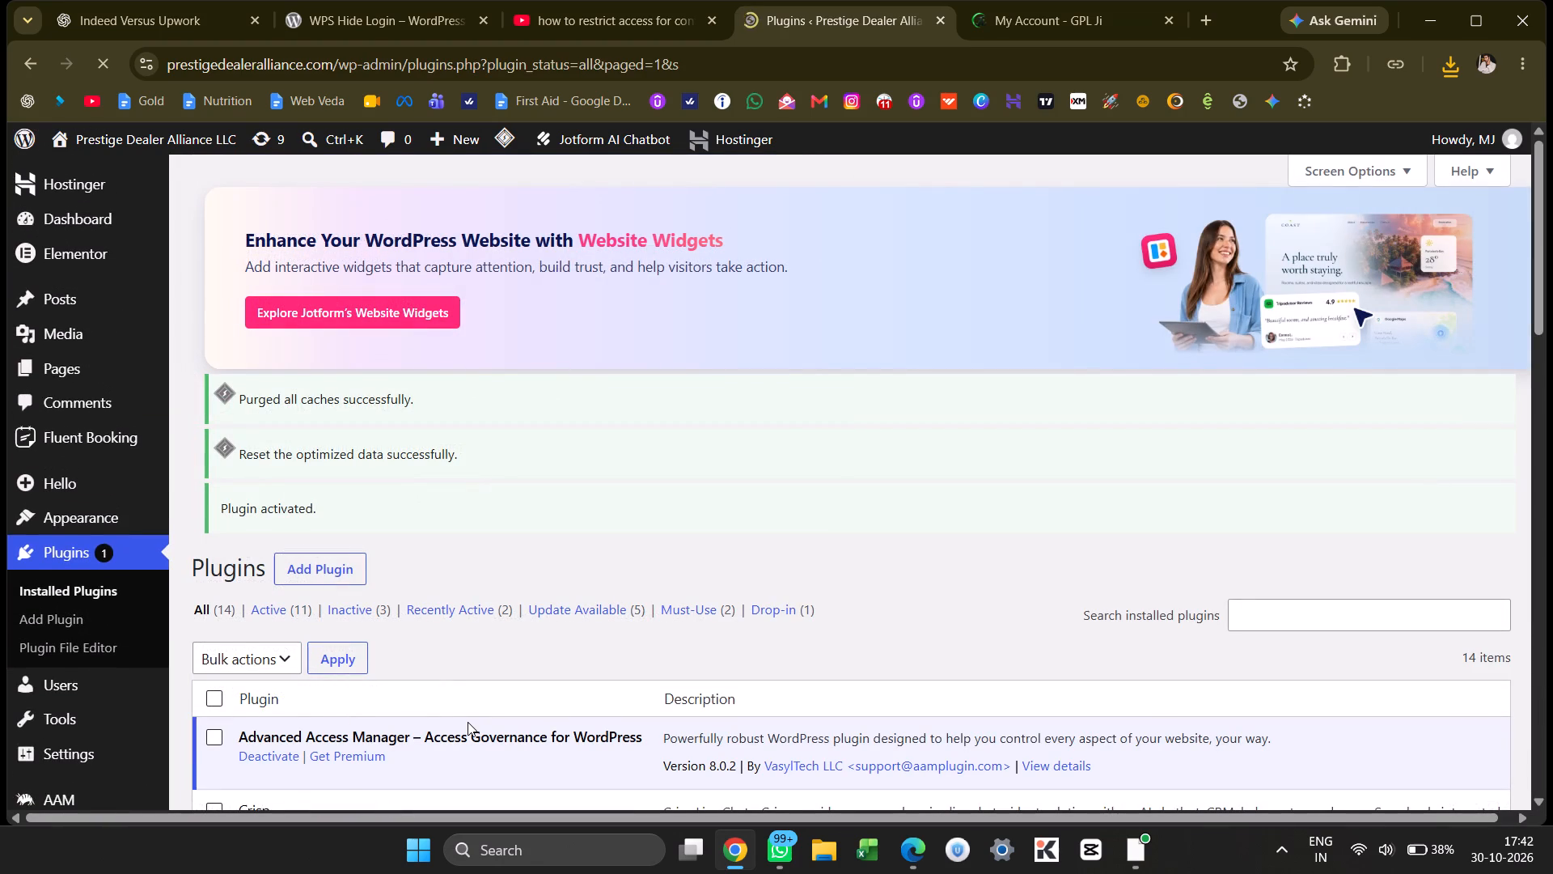
Deactivate the Advanced Access Manager plugin in the installed plugins list.
scroll(468, 722, "down", 1)
scroll(503, 609, "down", 2)
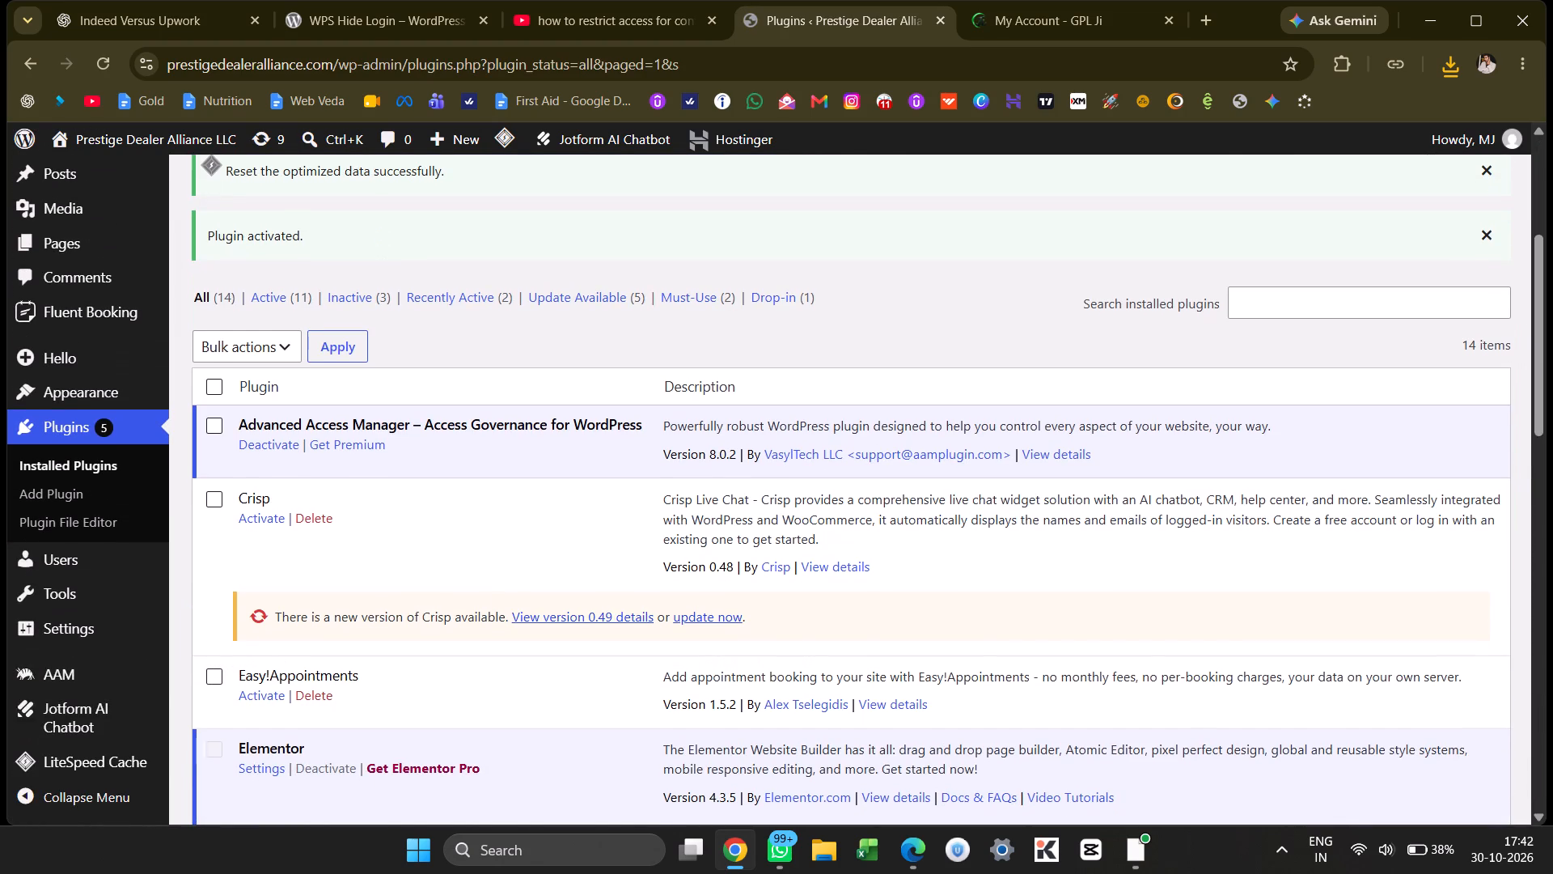
scroll(503, 609, "down", 1)
left_click(253, 294)
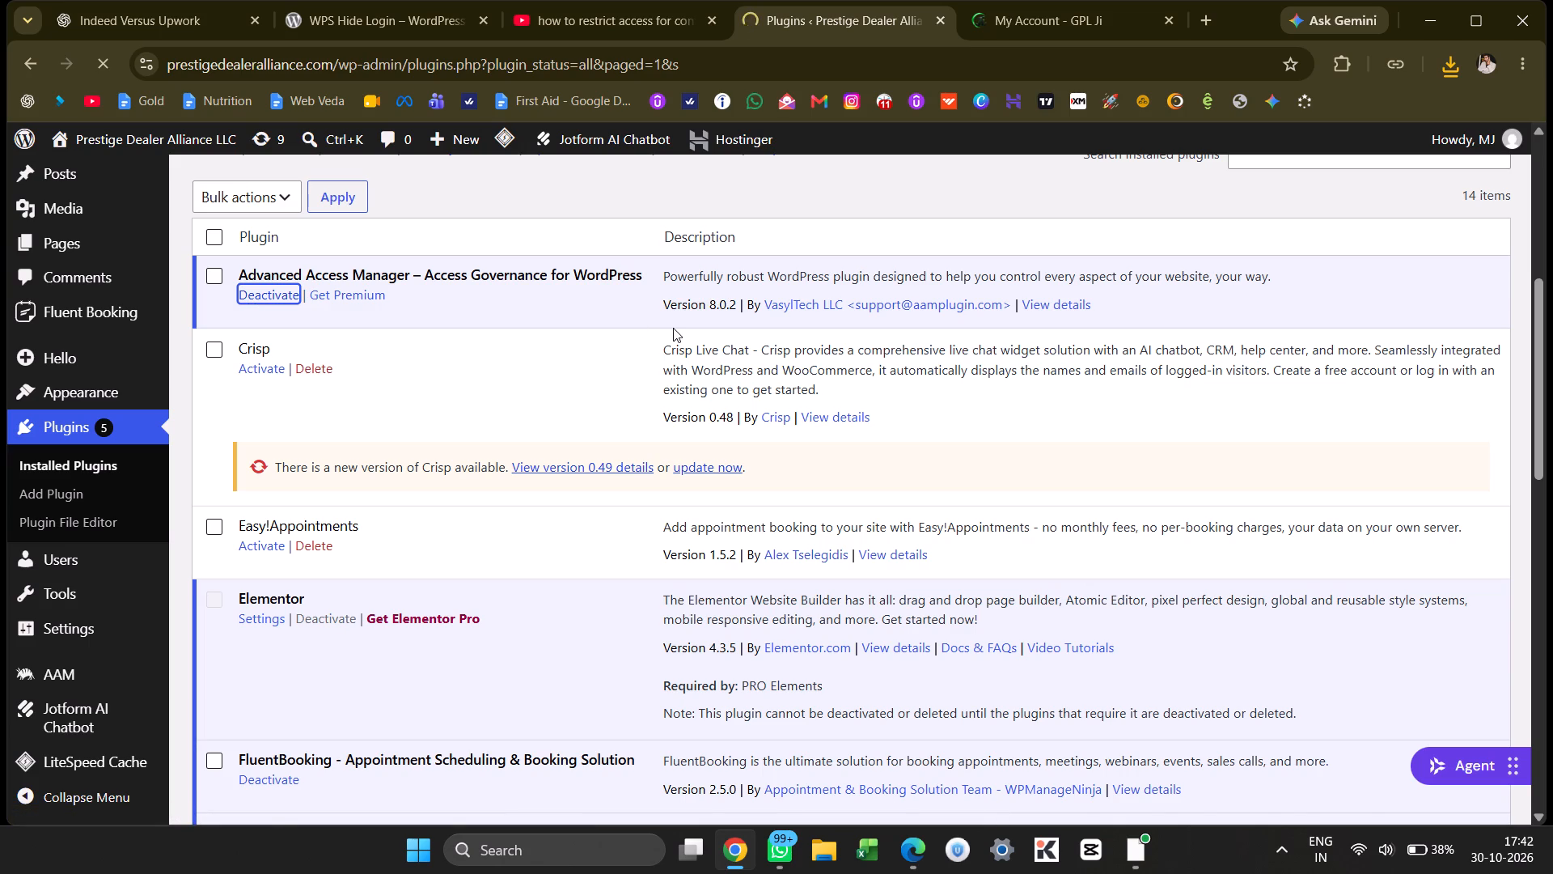
Look through the installed plugins list and open the WPS Hide Login settings.
scroll(673, 328, "down", 2)
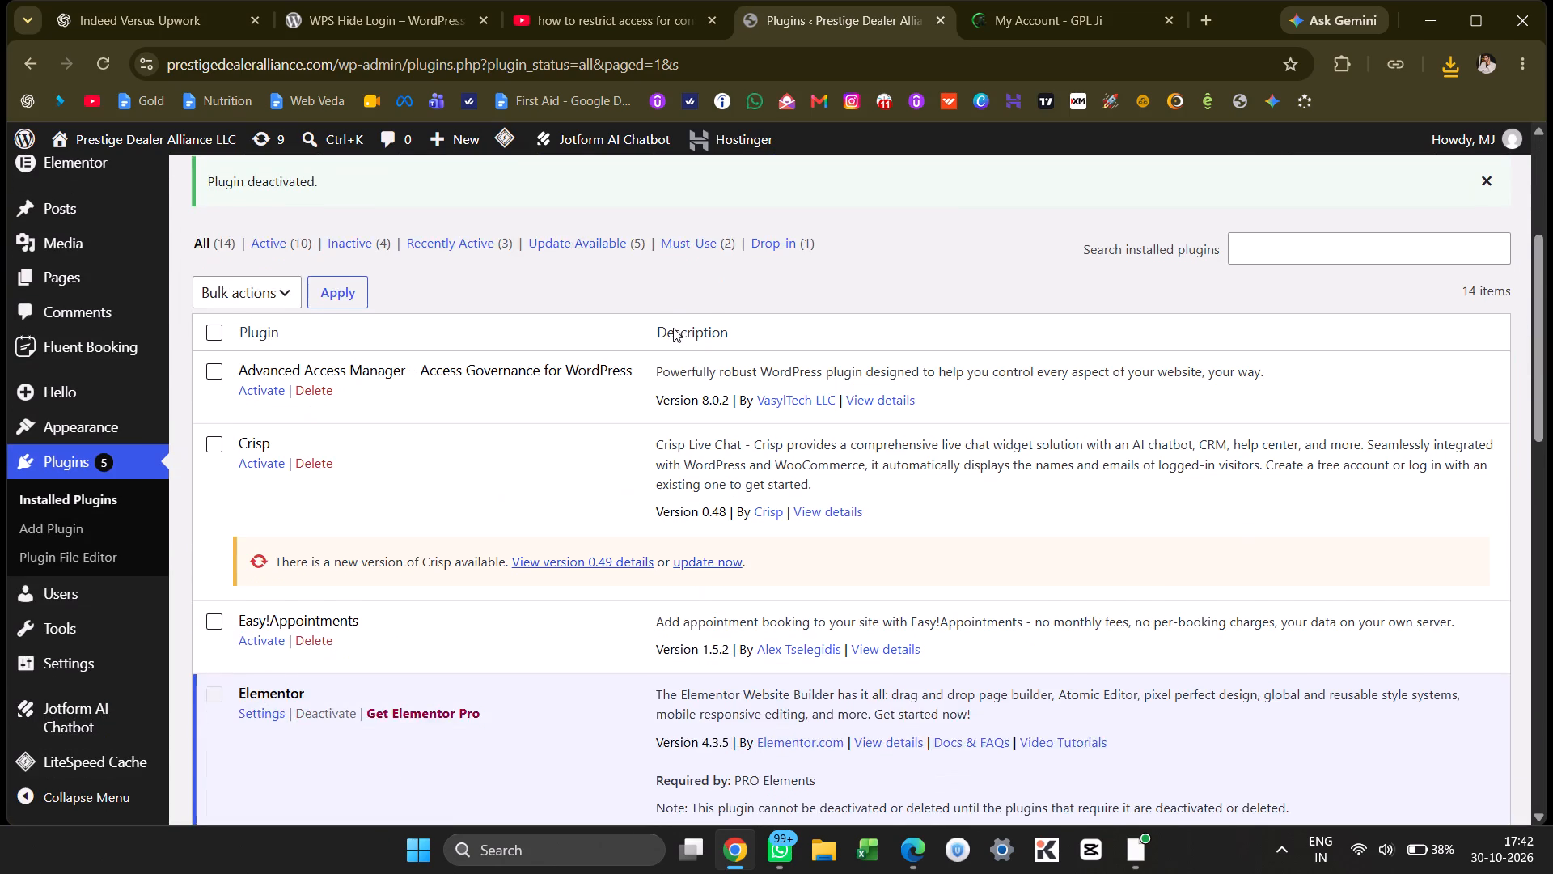
scroll(673, 328, "down", 1)
scroll(147, 333, "up", 1)
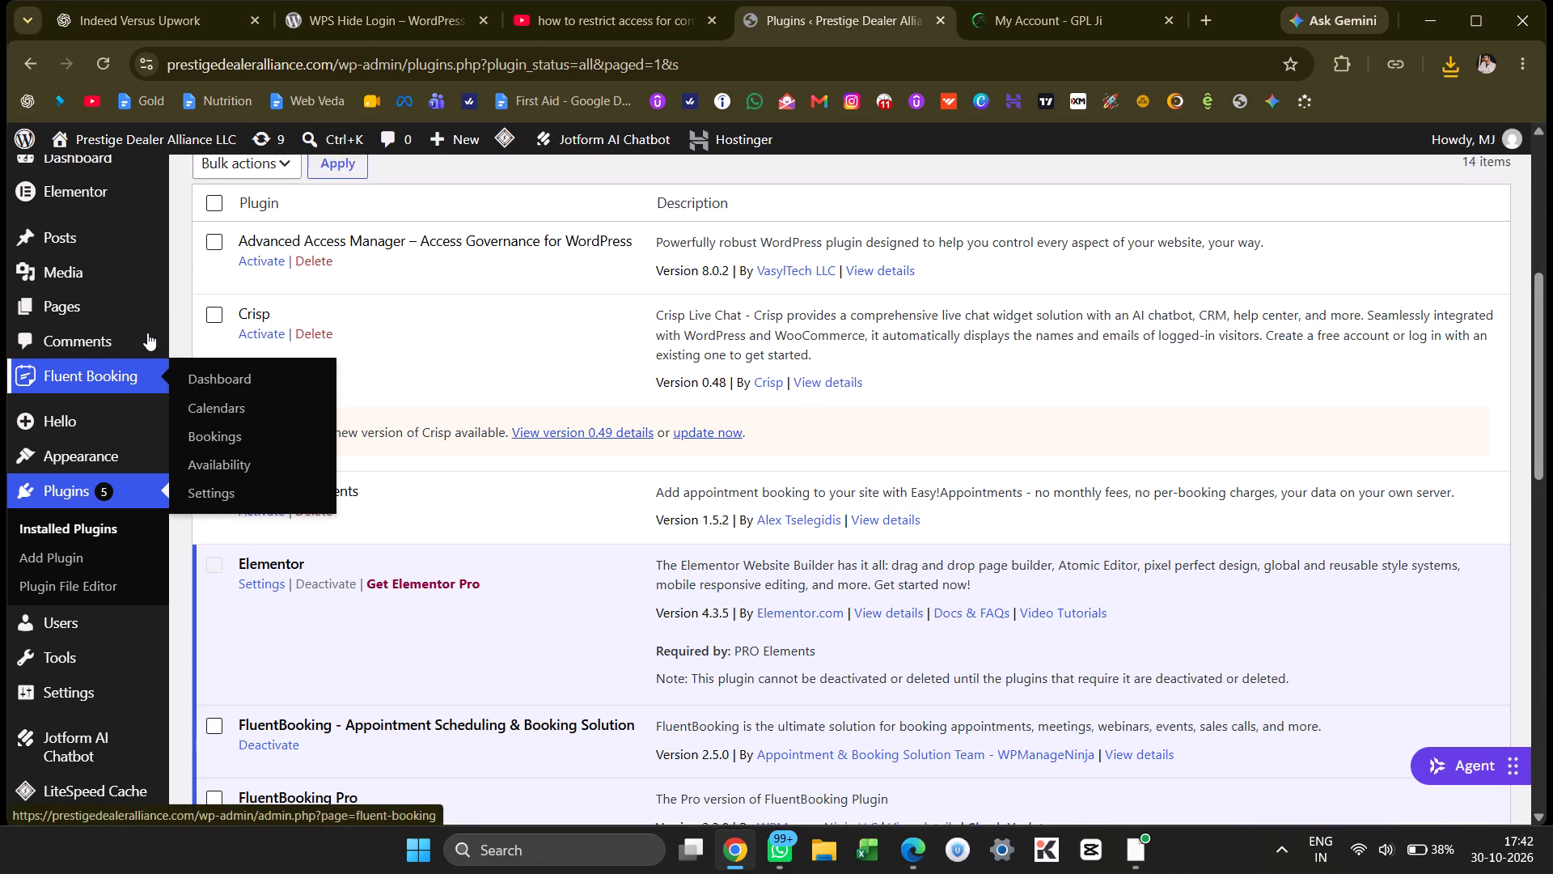
scroll(147, 333, "up", 2)
scroll(147, 333, "down", 4)
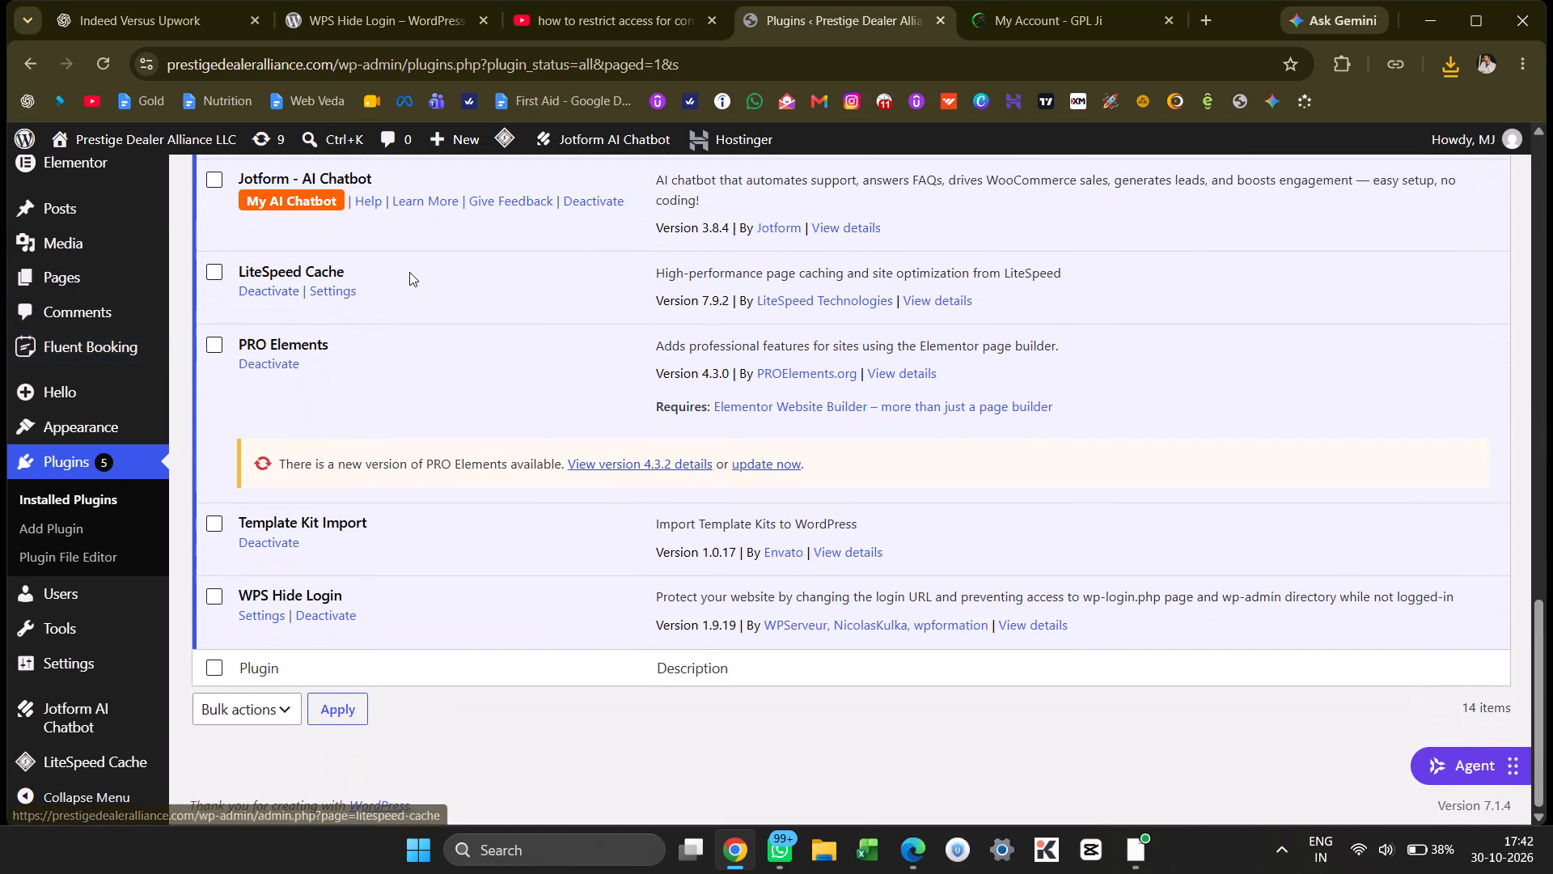
scroll(409, 272, "down", 1)
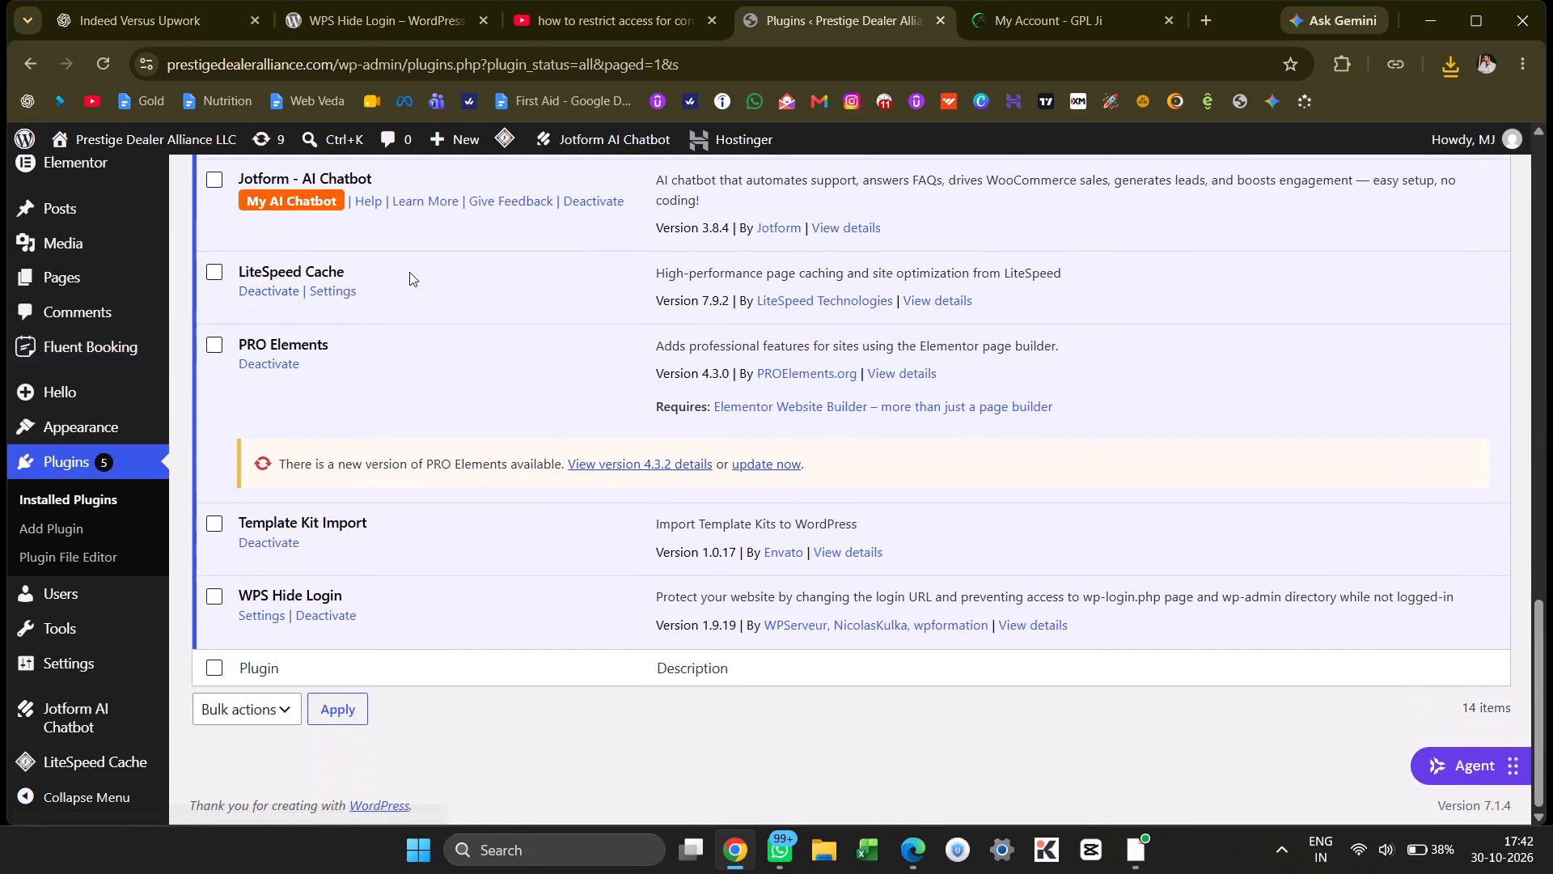
scroll(409, 272, "up", 2)
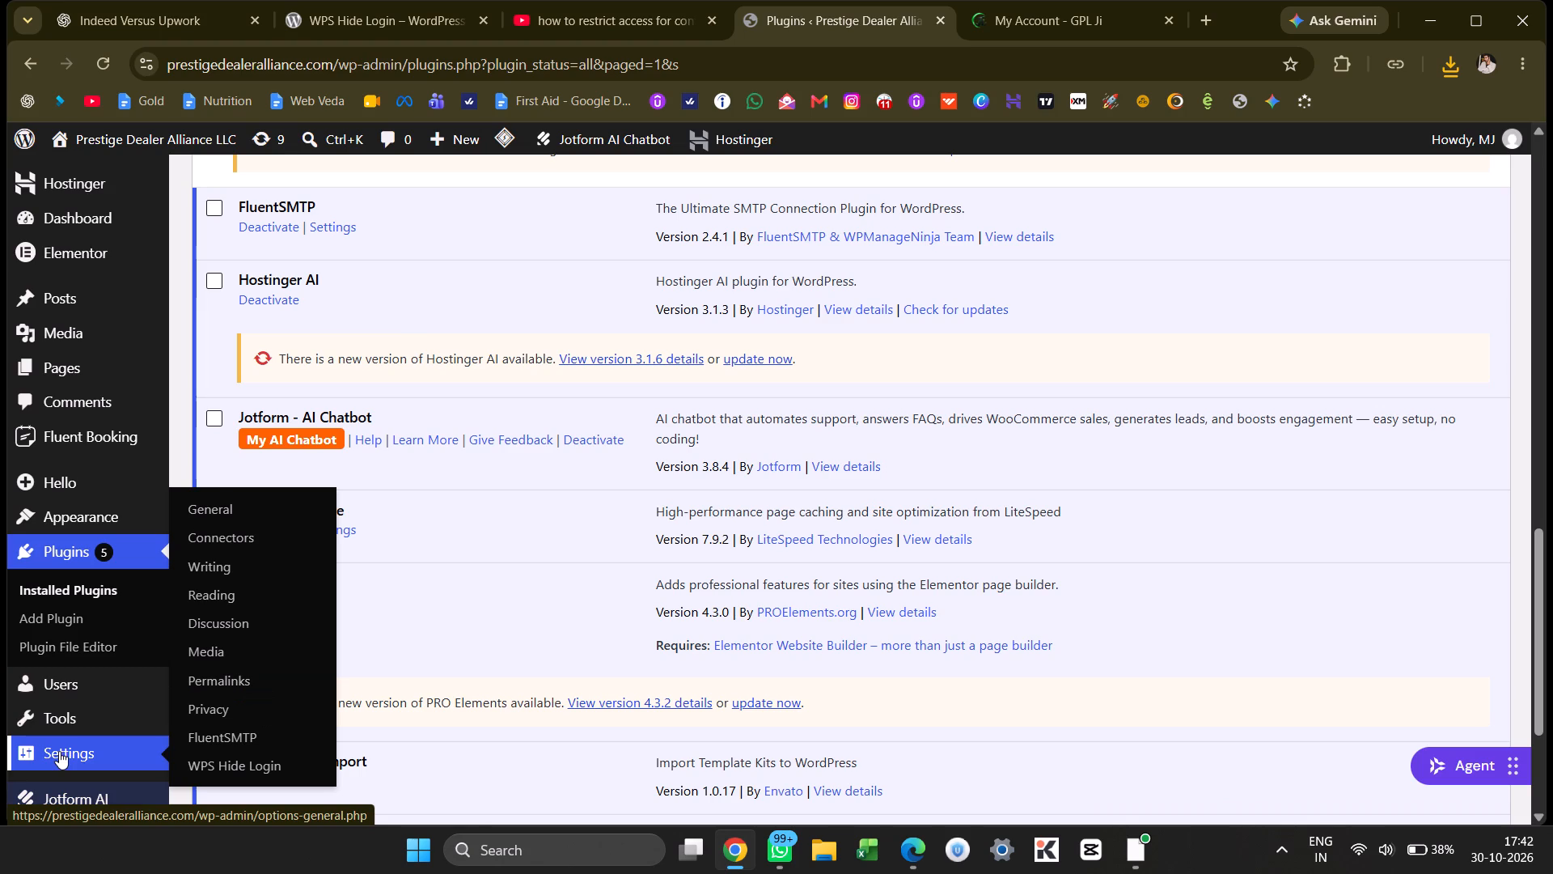
left_click(233, 764)
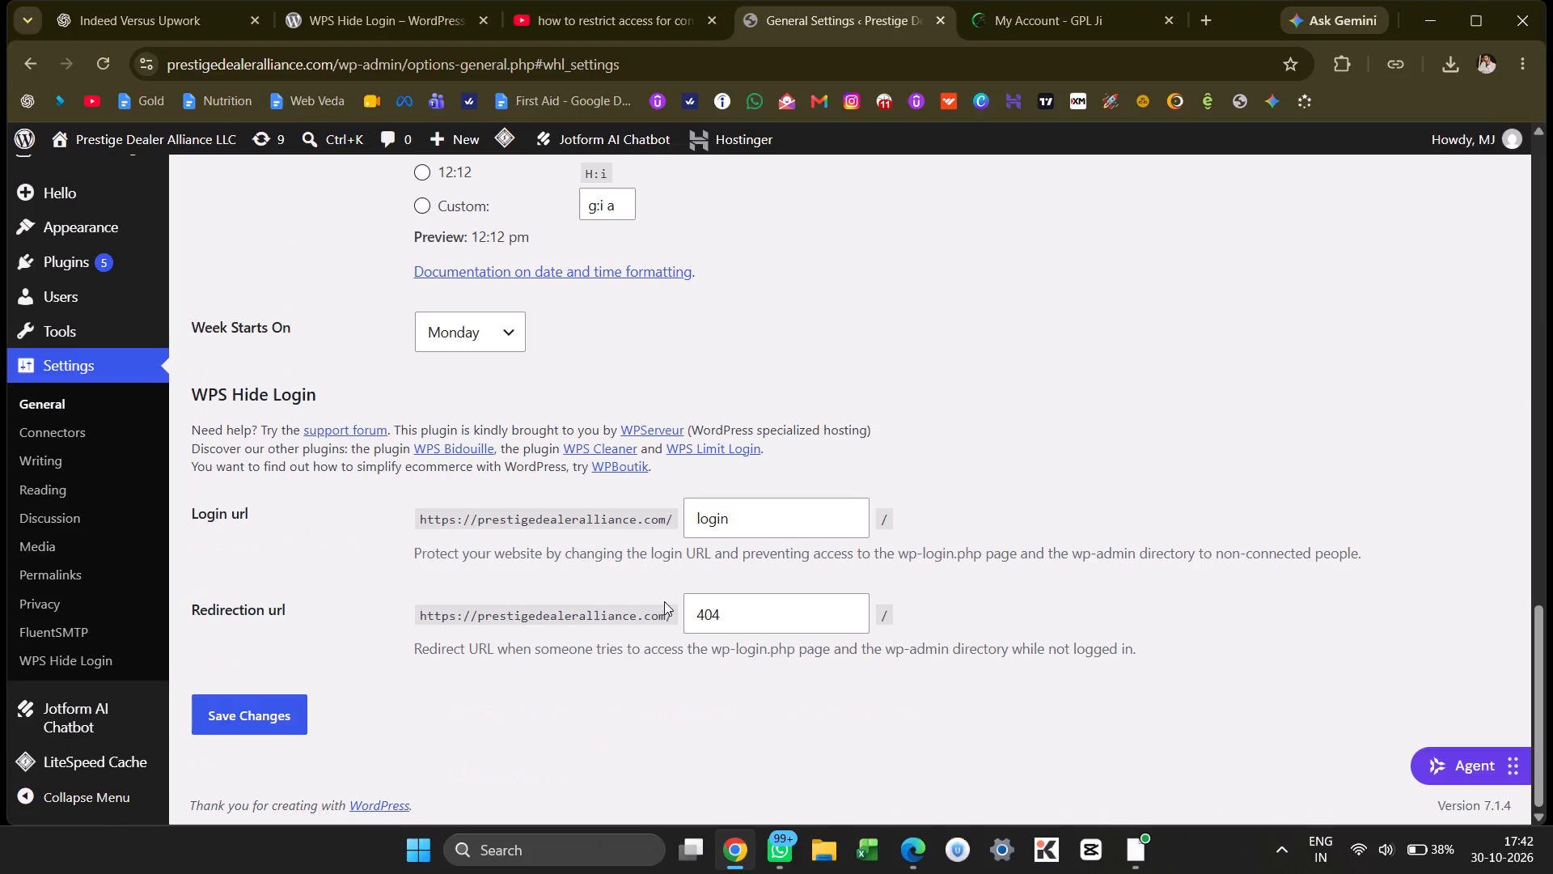
Set the WPS Hide Login login URL slug to mj and save the general settings.
left_click_drag(552, 549, 621, 543)
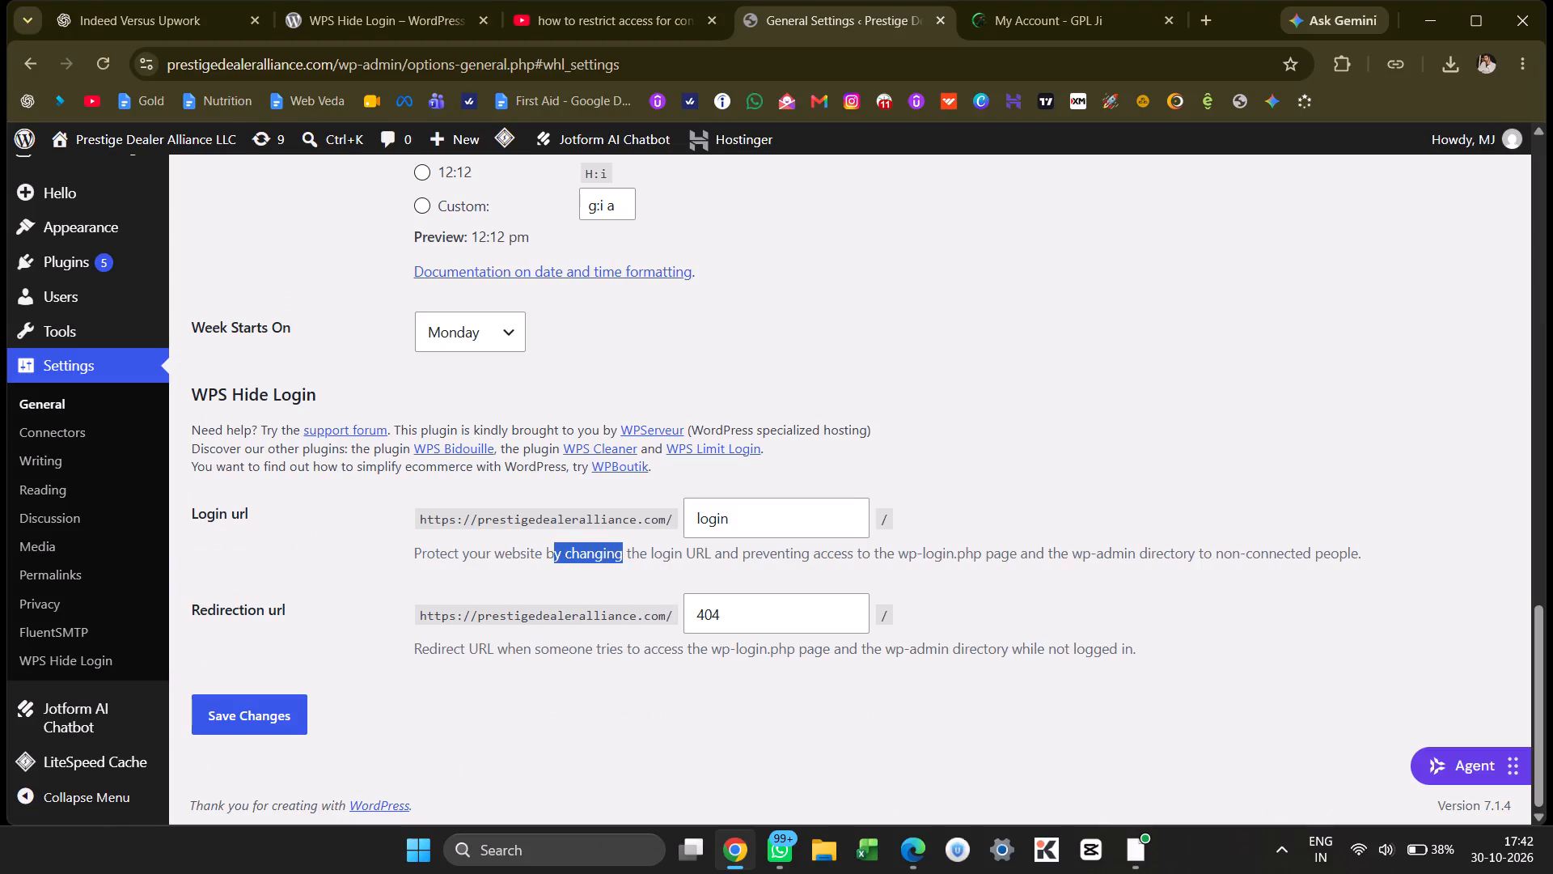
left_click(621, 543)
scroll(621, 543, "up", 6)
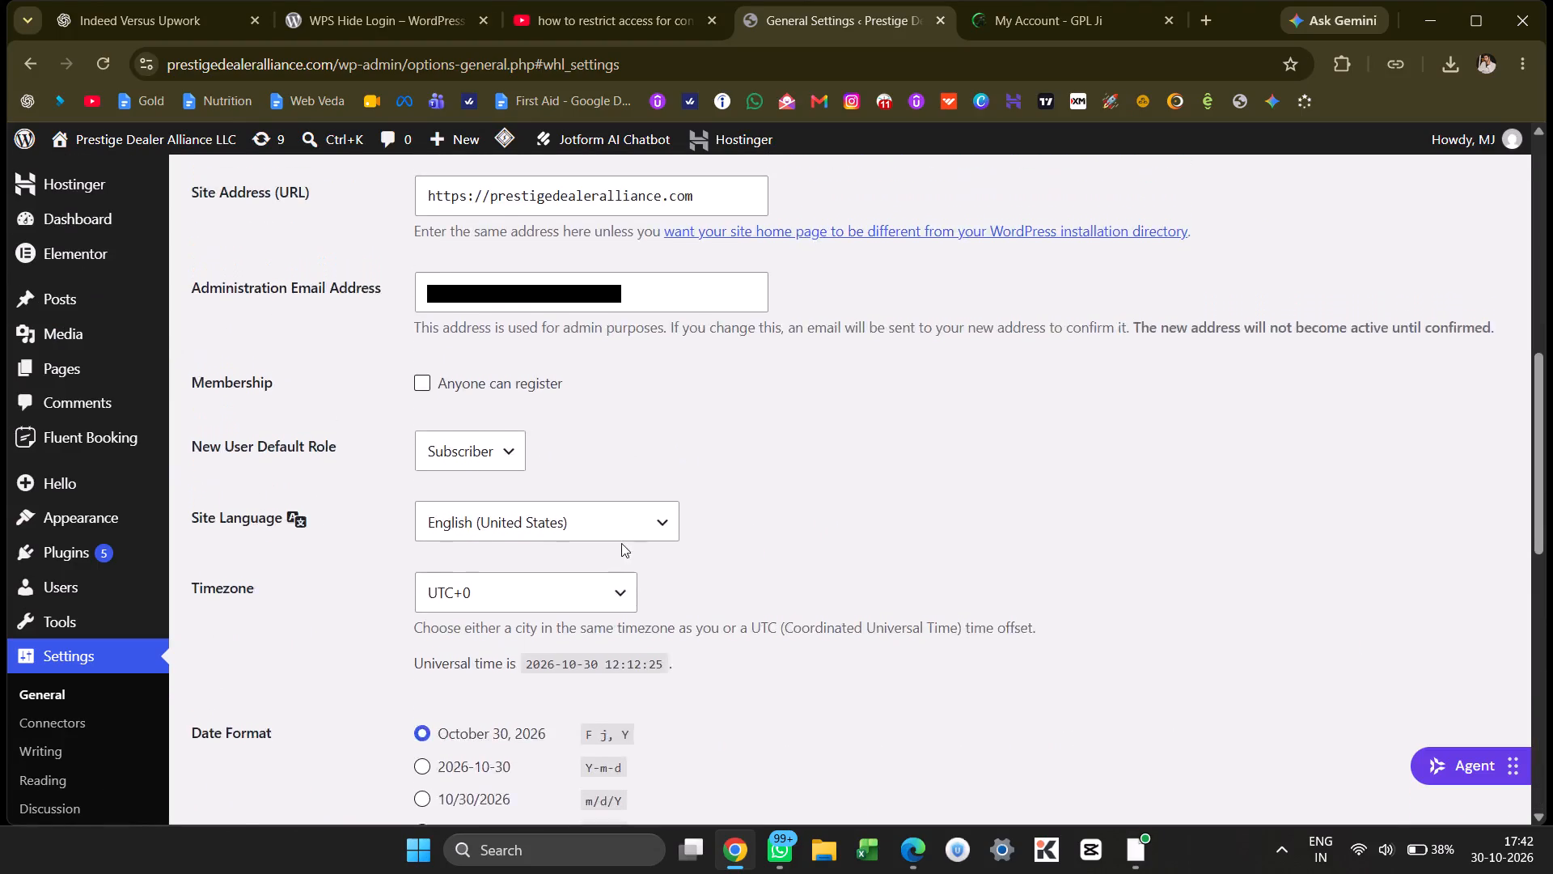
scroll(621, 543, "up", 3)
scroll(621, 543, "down", 9)
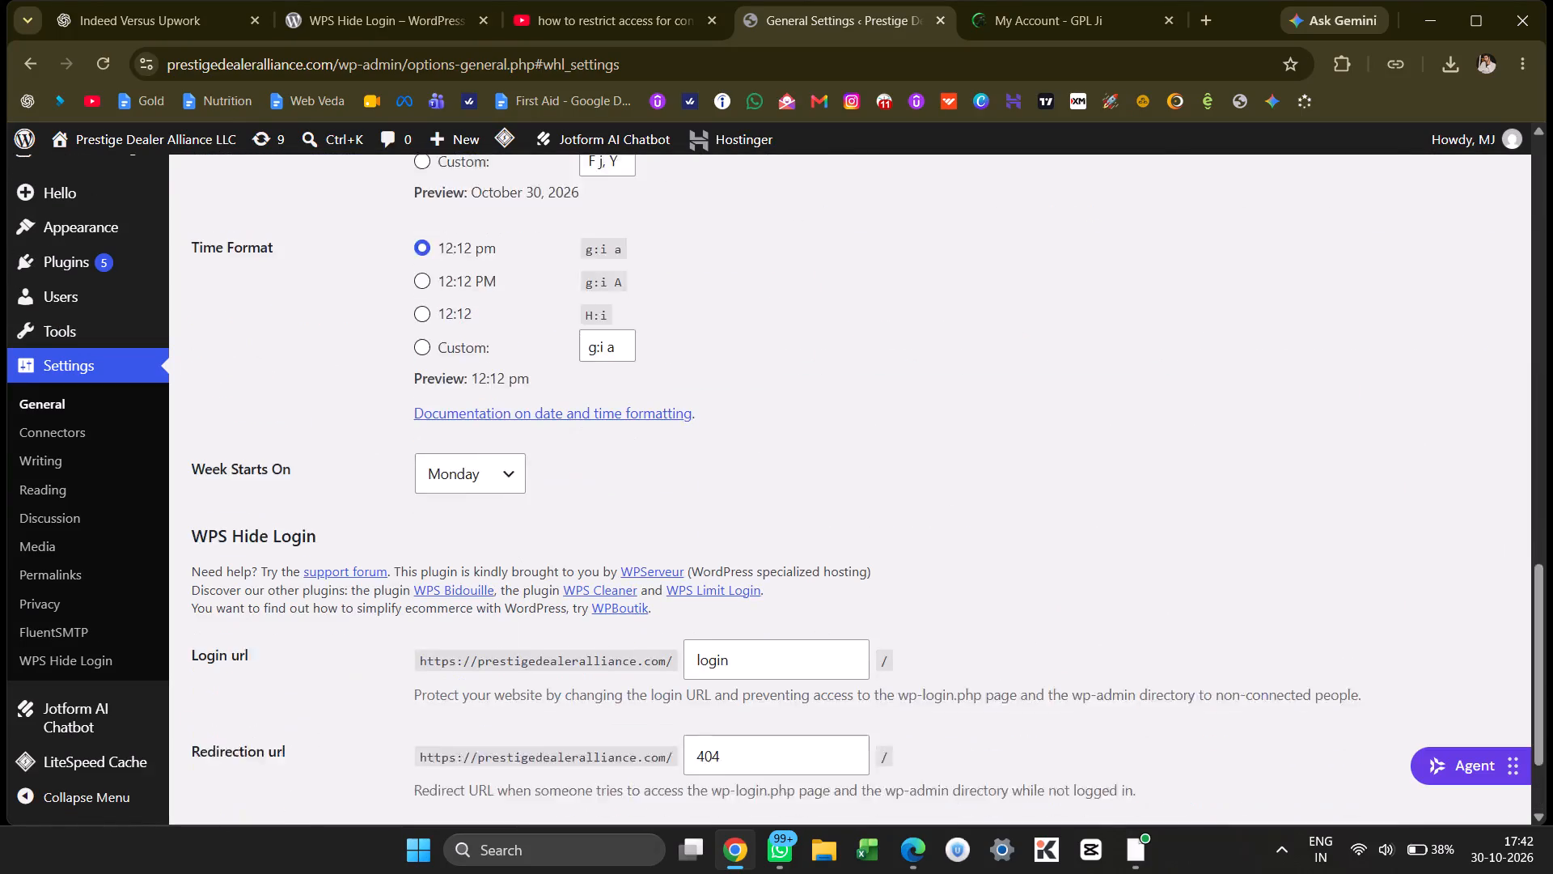
scroll(621, 543, "down", 1)
left_click_drag(773, 524, 719, 514)
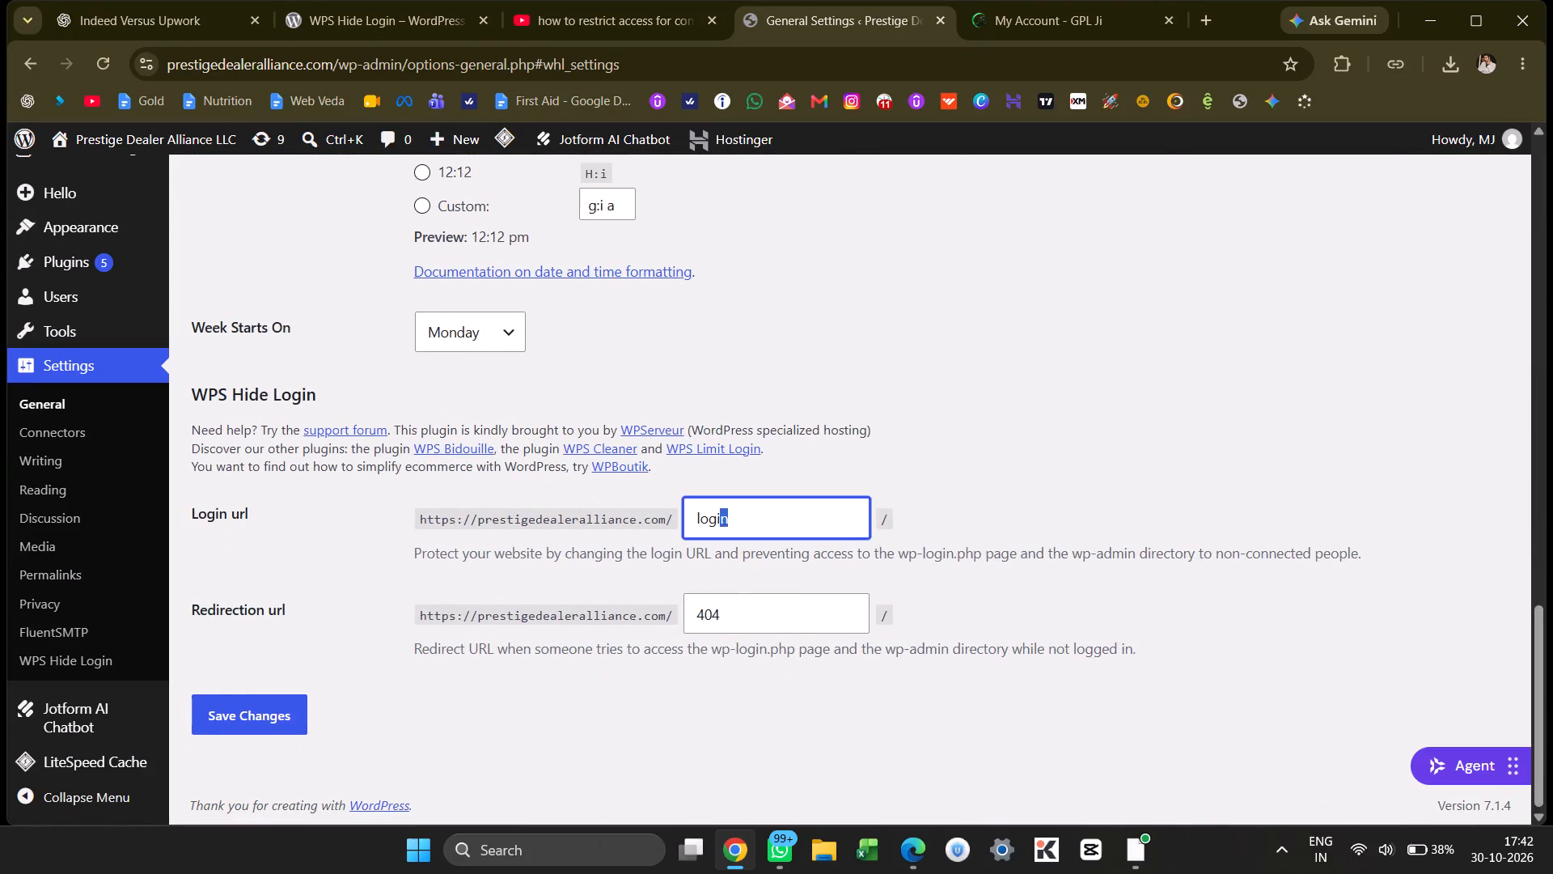
left_click_drag(719, 514, 695, 509)
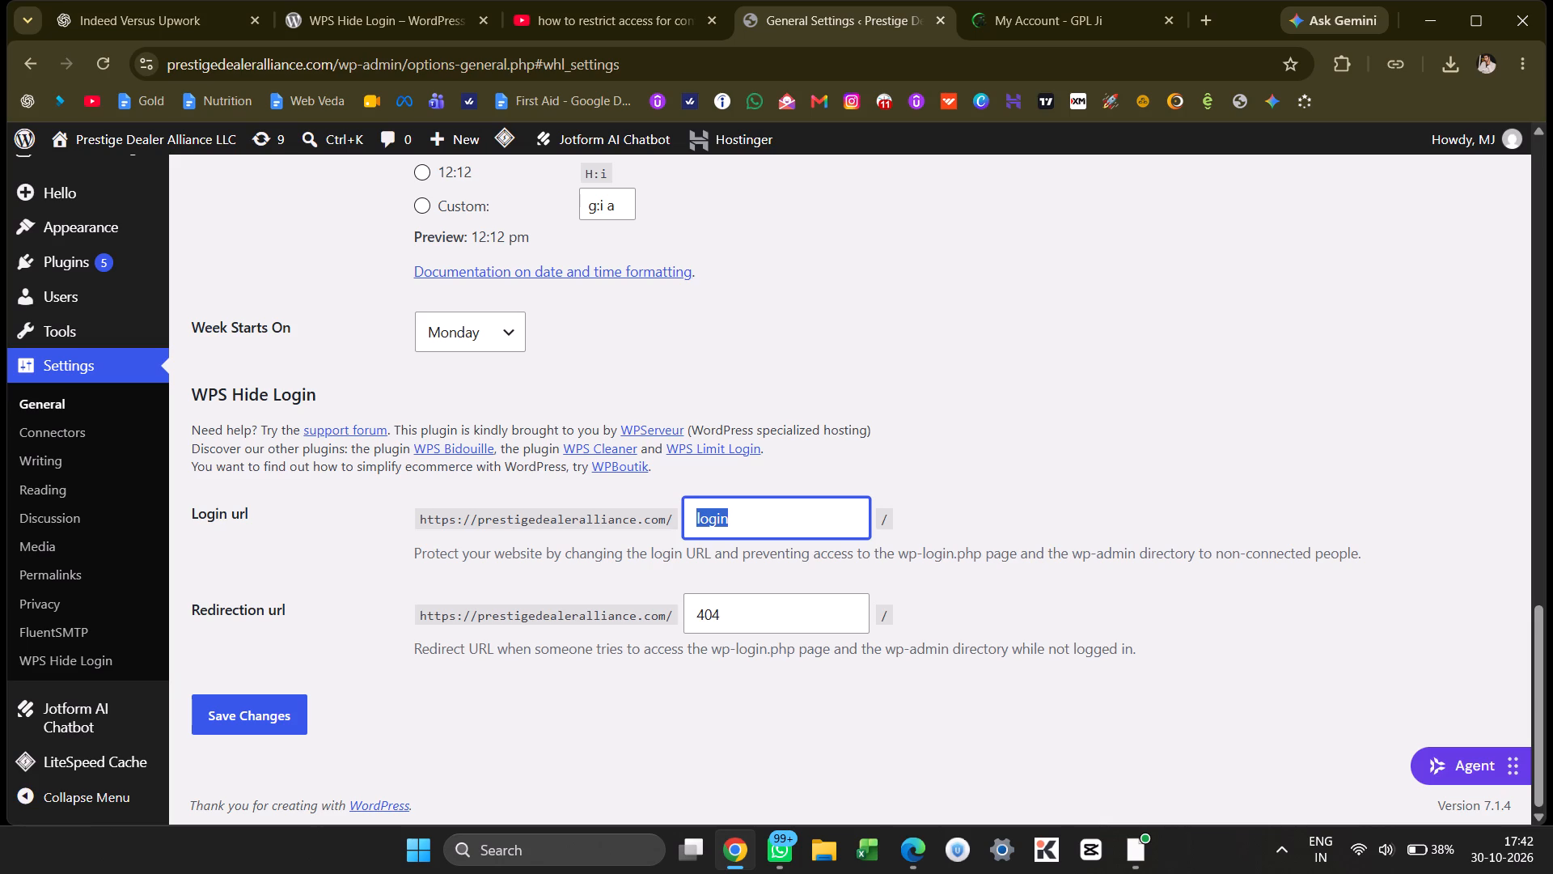
key("BackSpace")
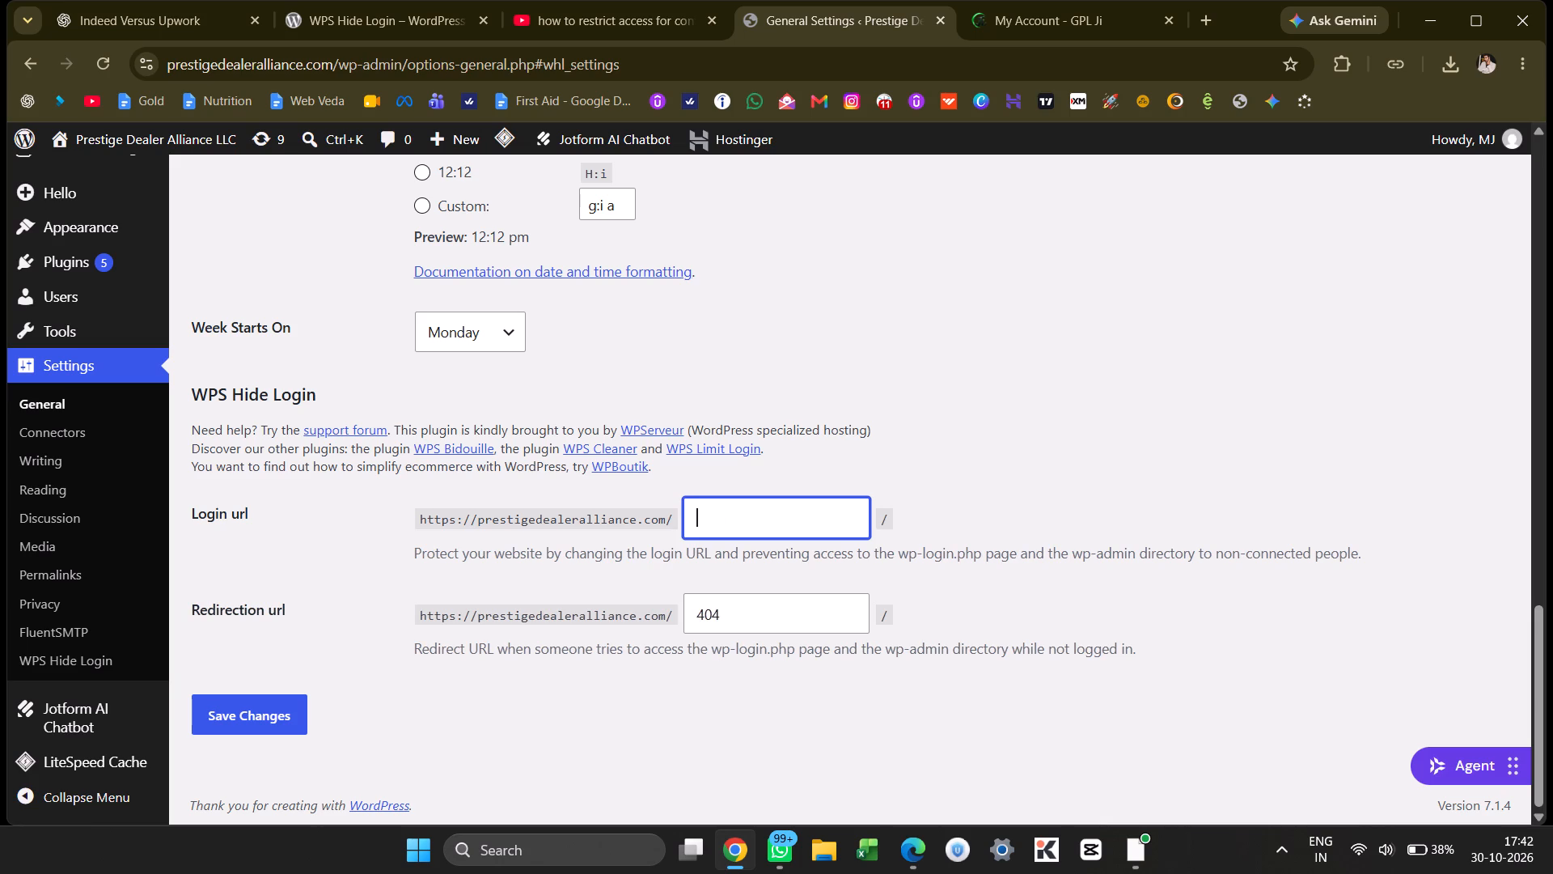
type("mj")
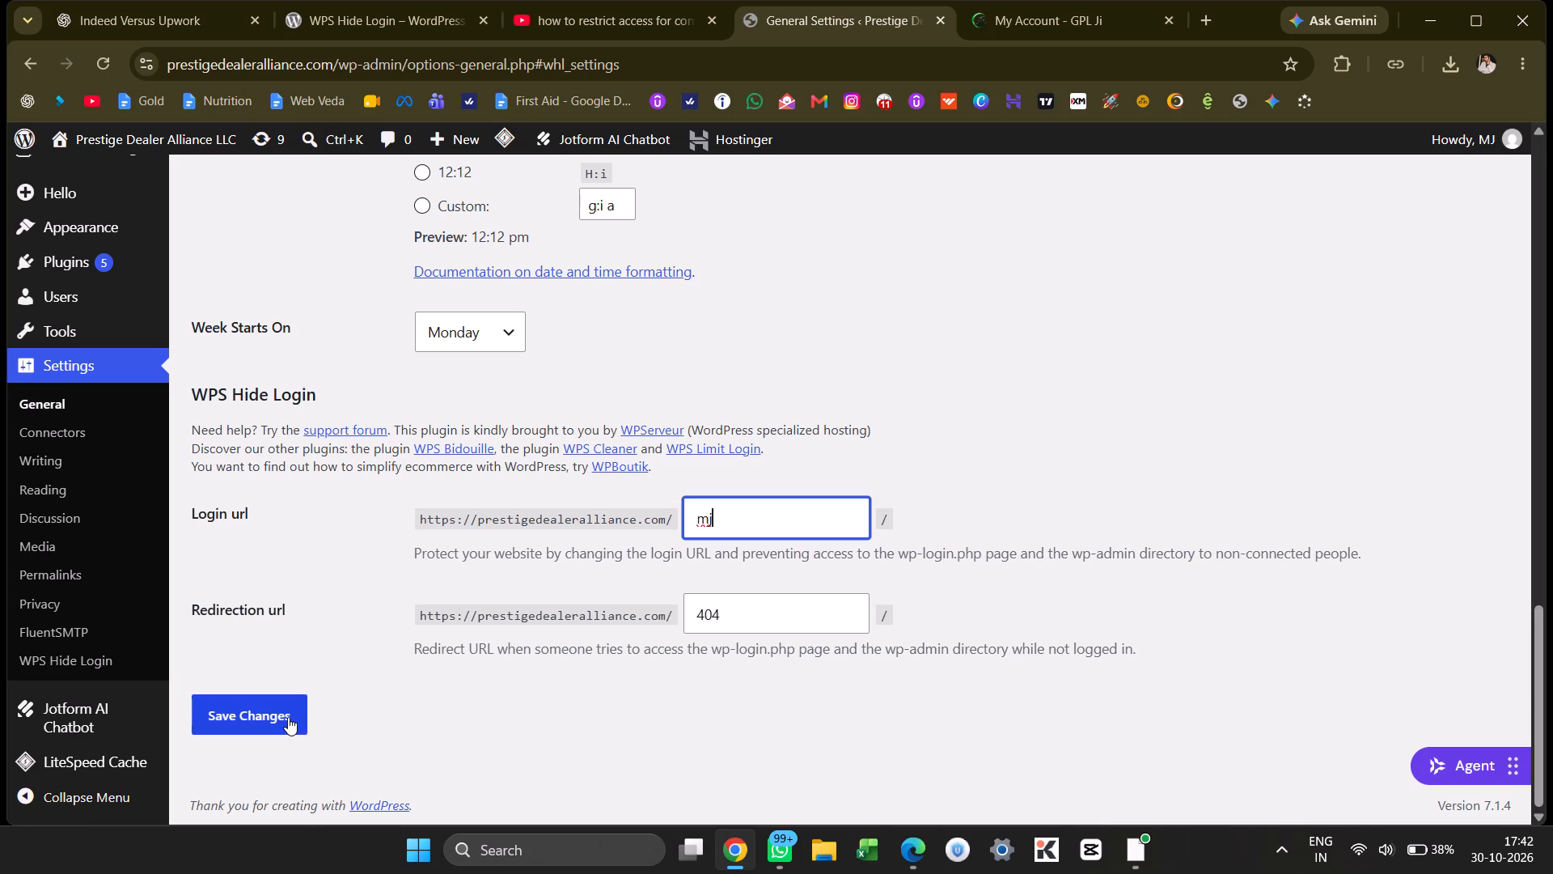
left_click(288, 715)
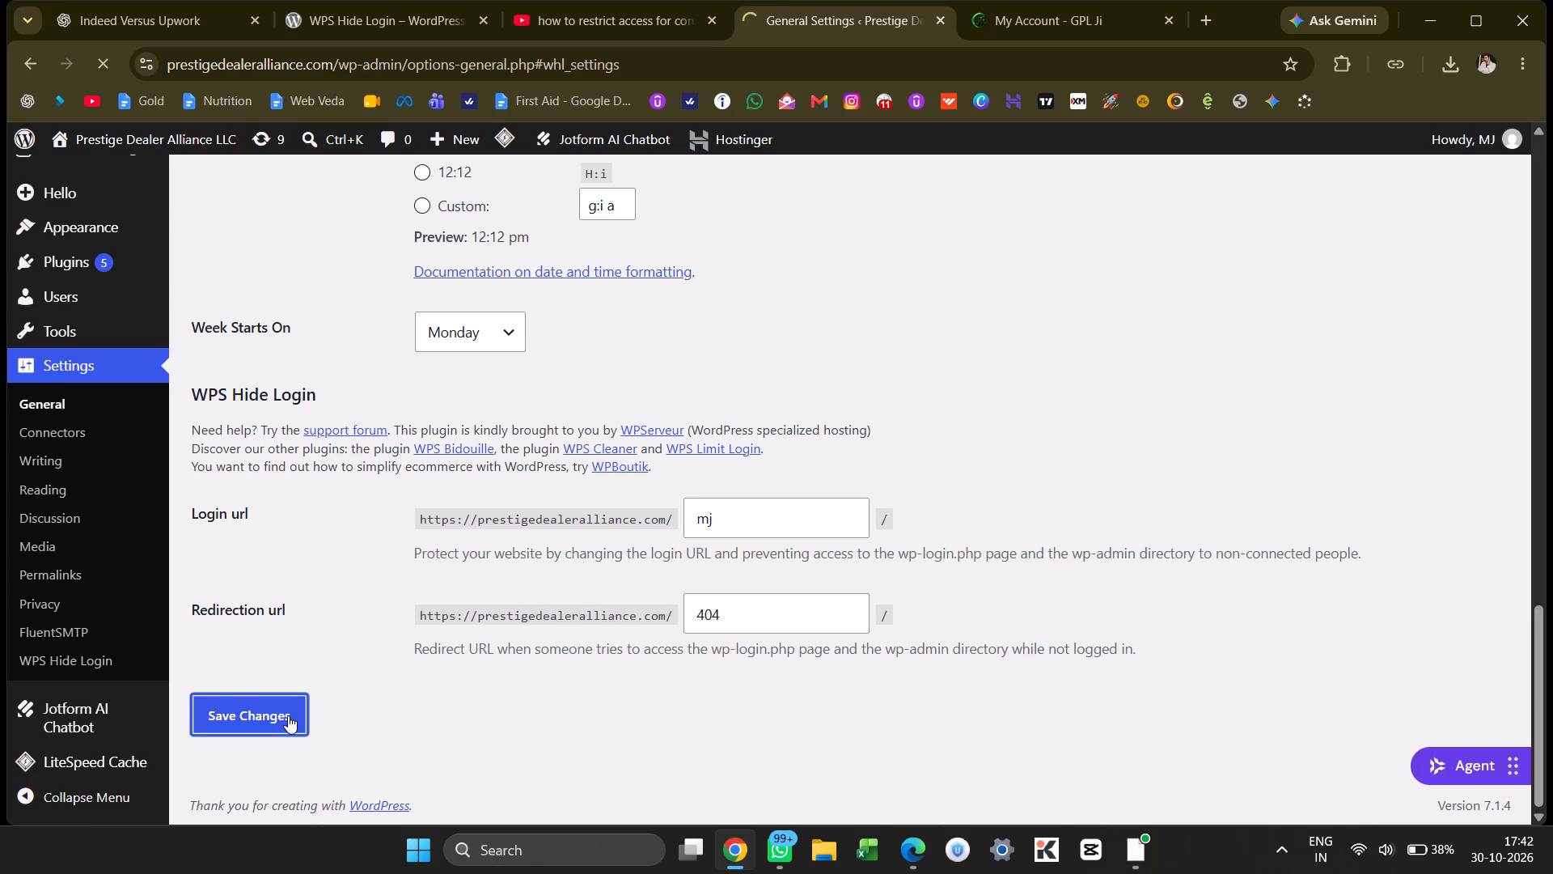
scroll(288, 715, "down", 7)
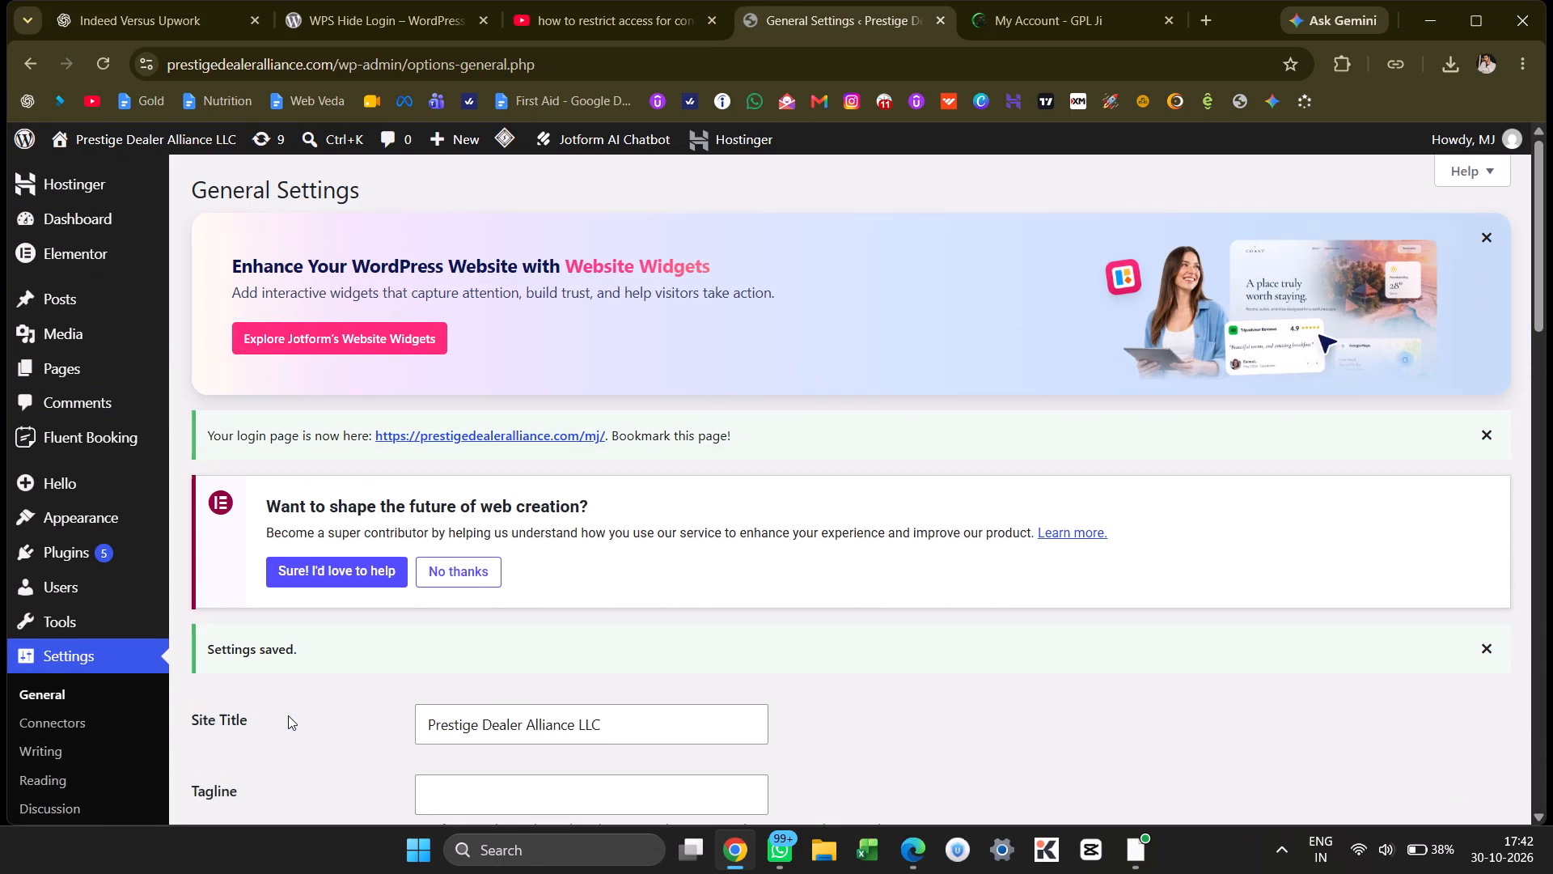
Copy the link address of the new login page from the settings notice.
right_click(501, 436)
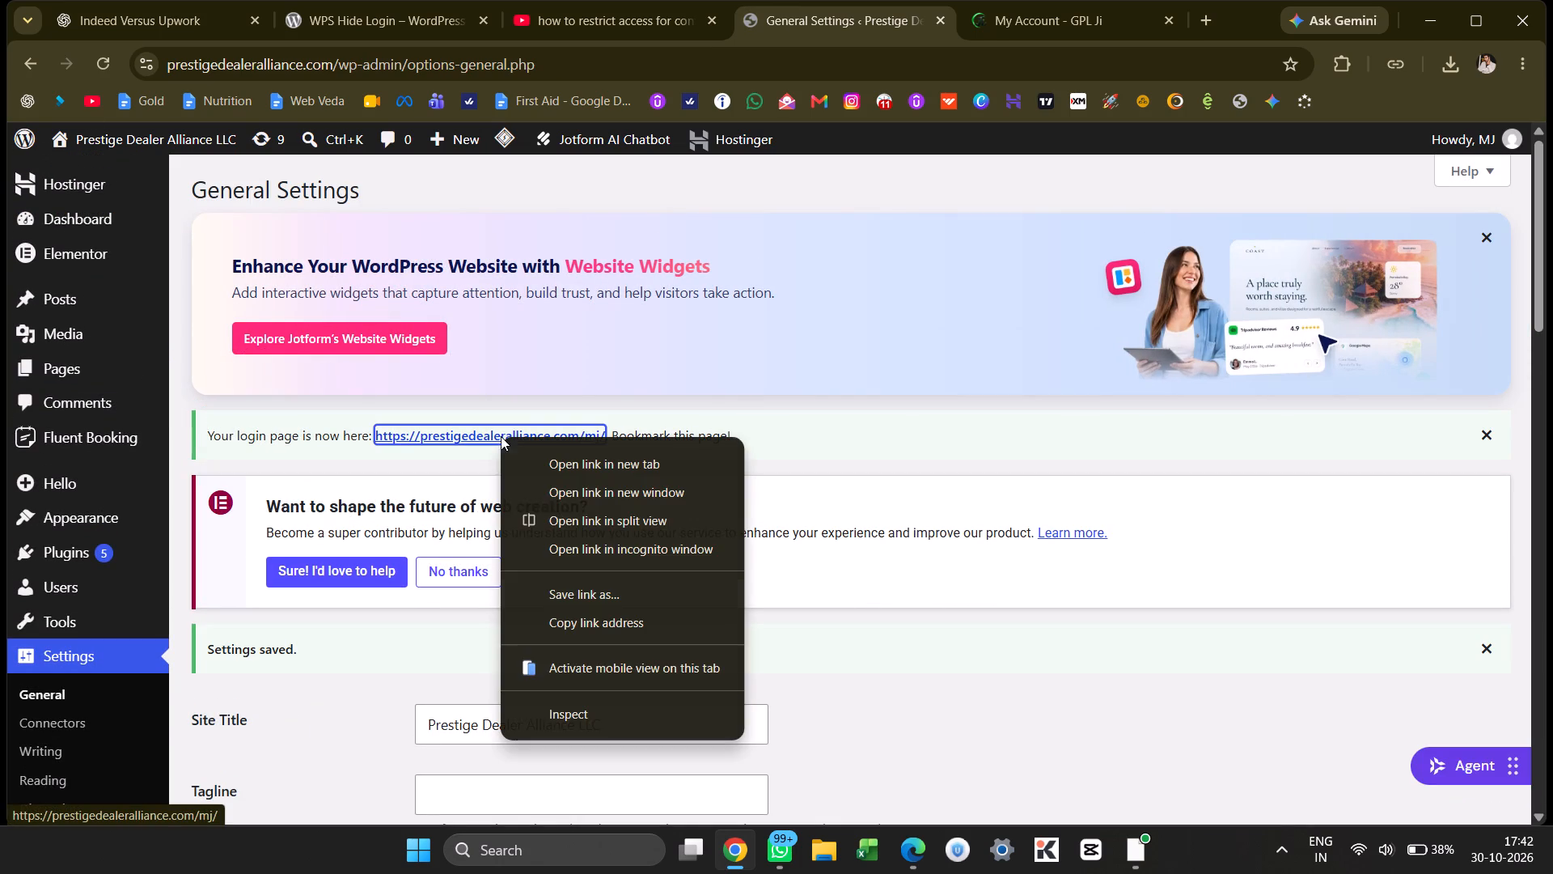
left_click(662, 624)
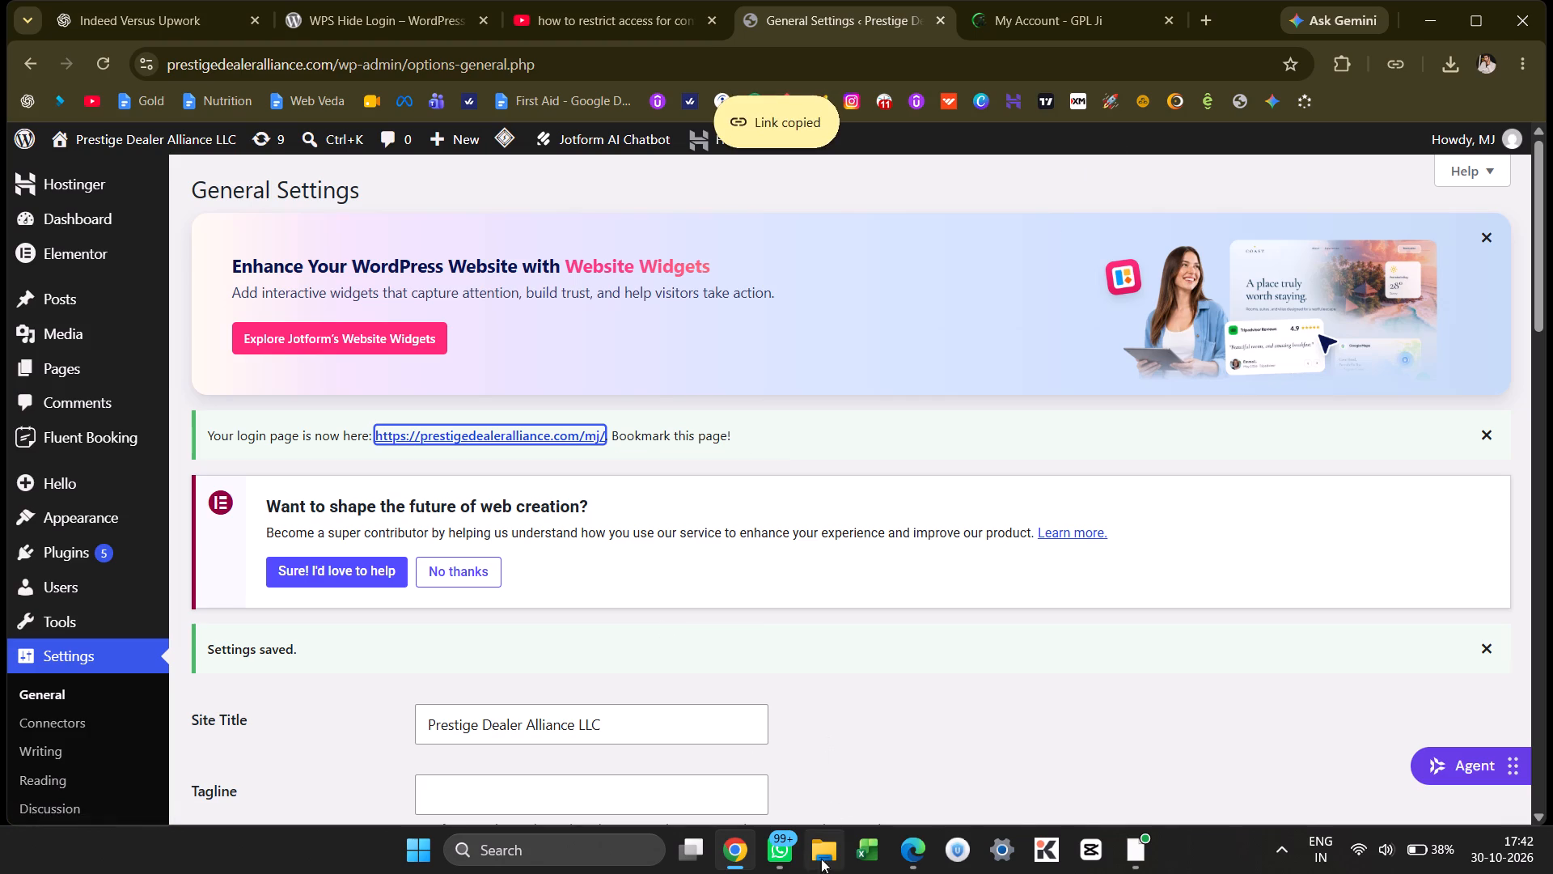
Switch to Microsoft Edge and reload the Fluent Booking portal page at my-bookings.
left_click(903, 855)
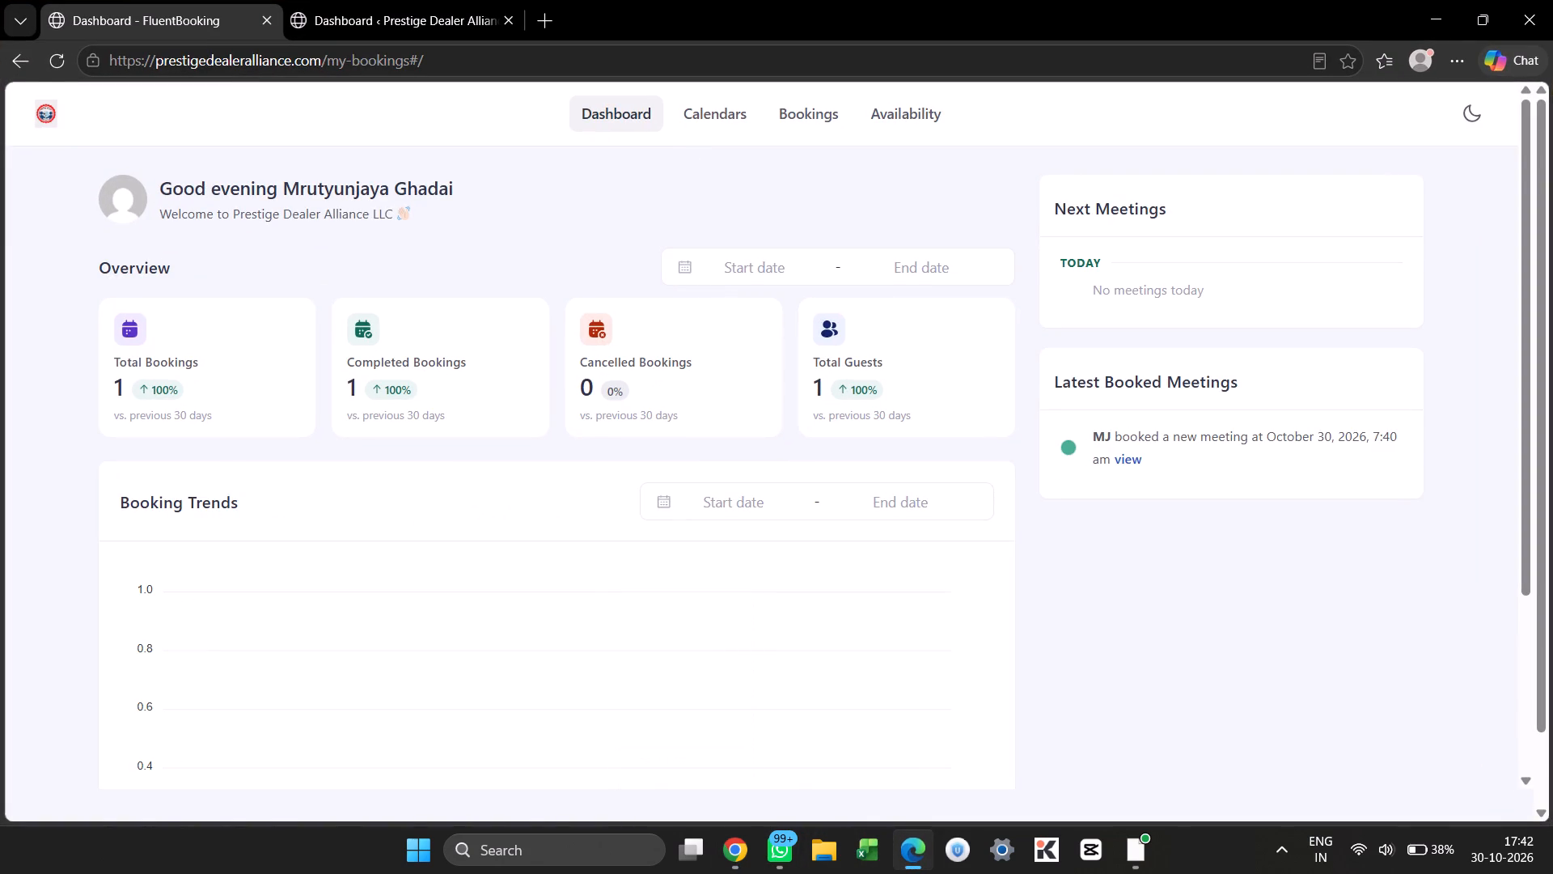
left_click(47, 72)
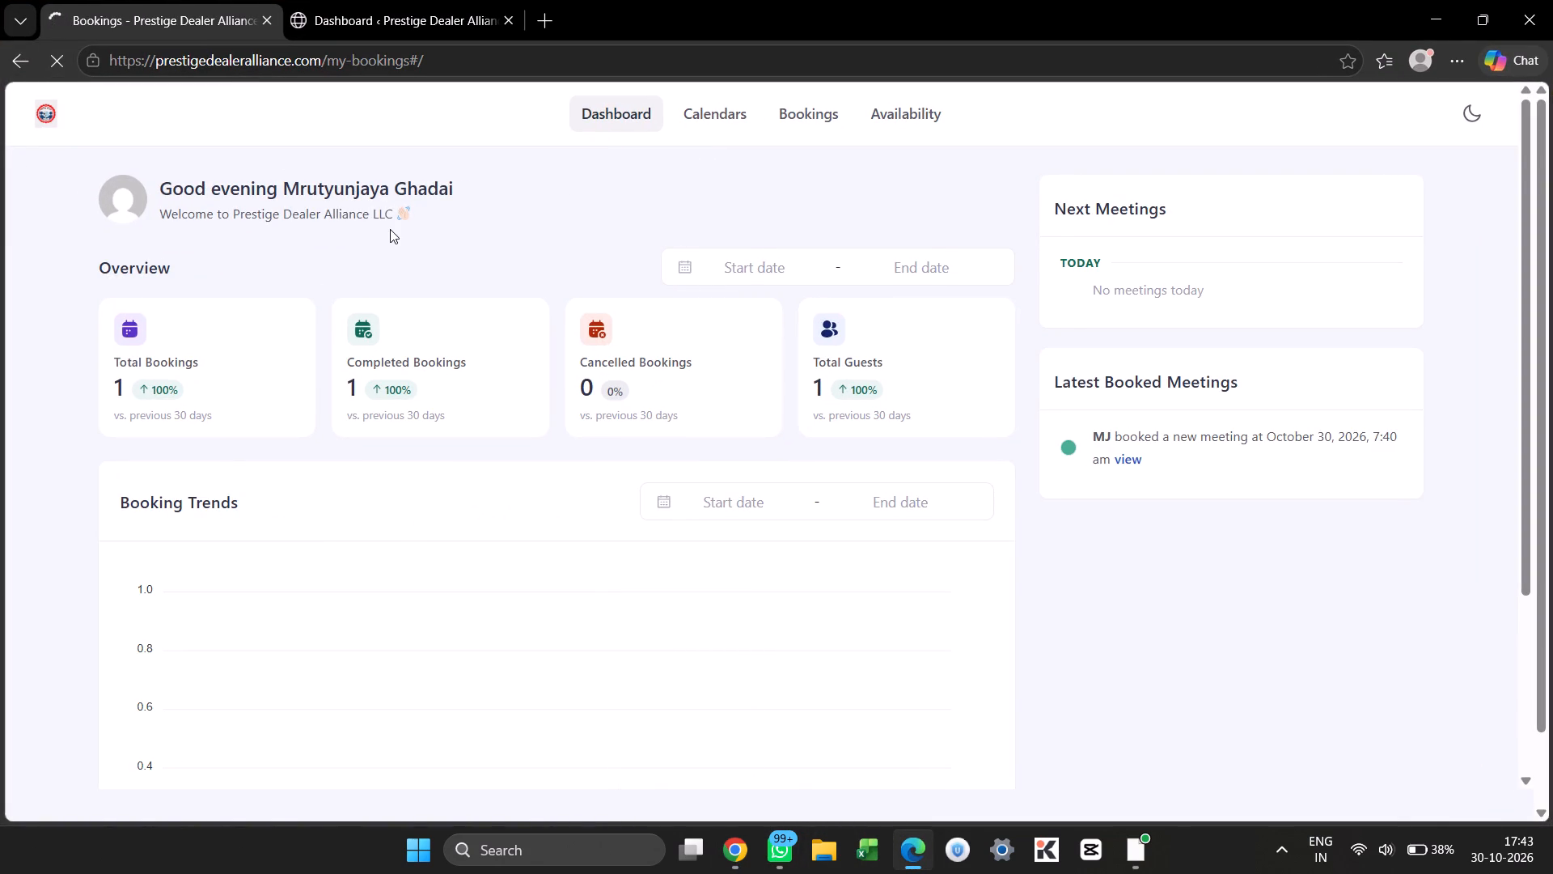
left_click(550, 28)
key("ctrl+v")
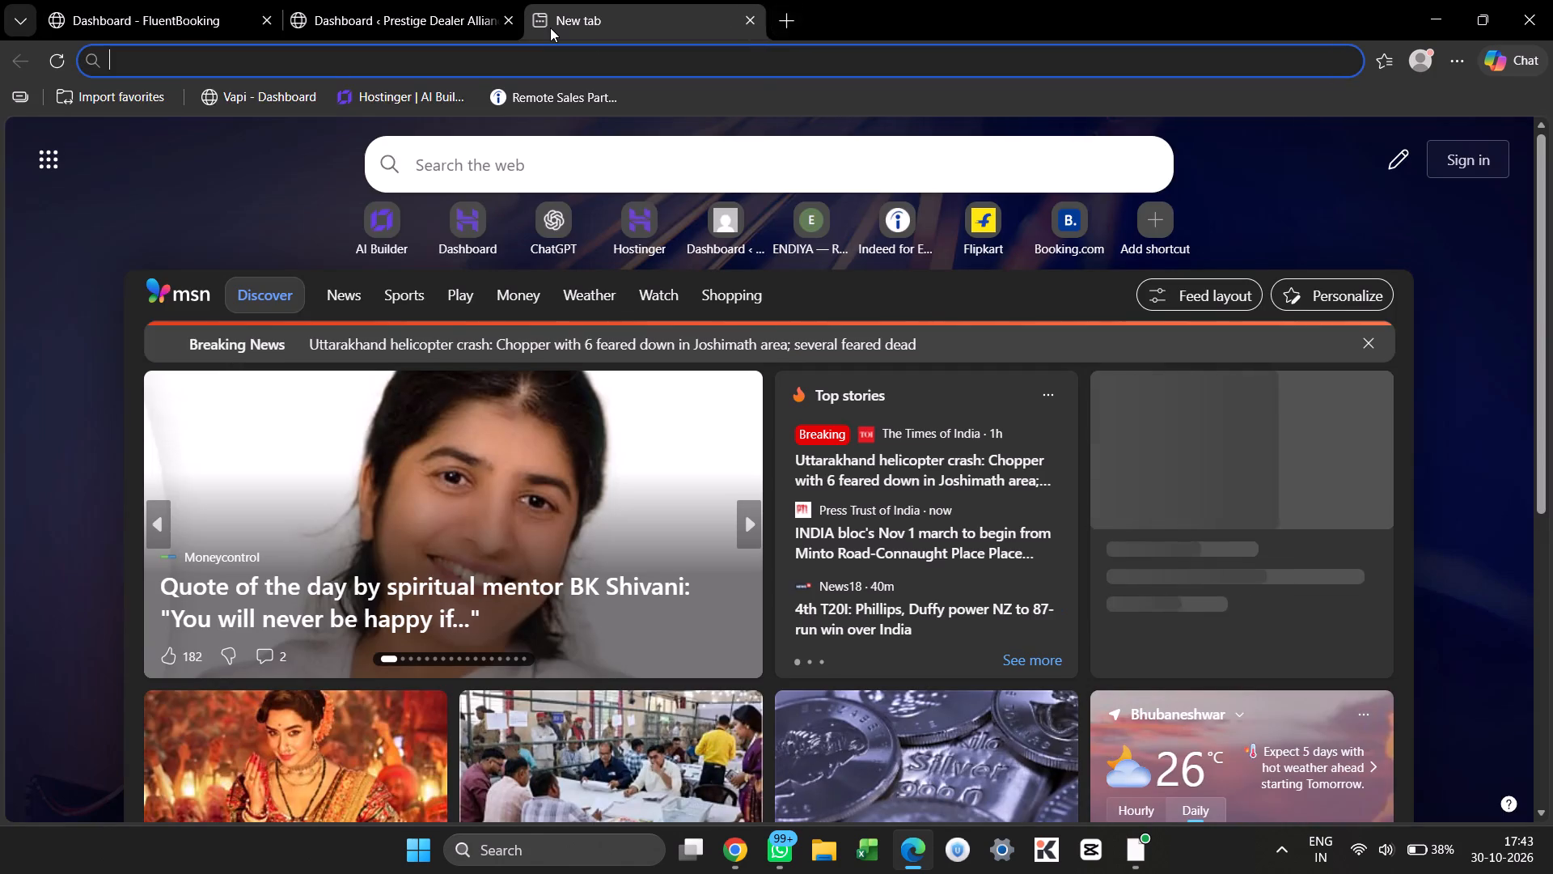
left_click(1454, 64)
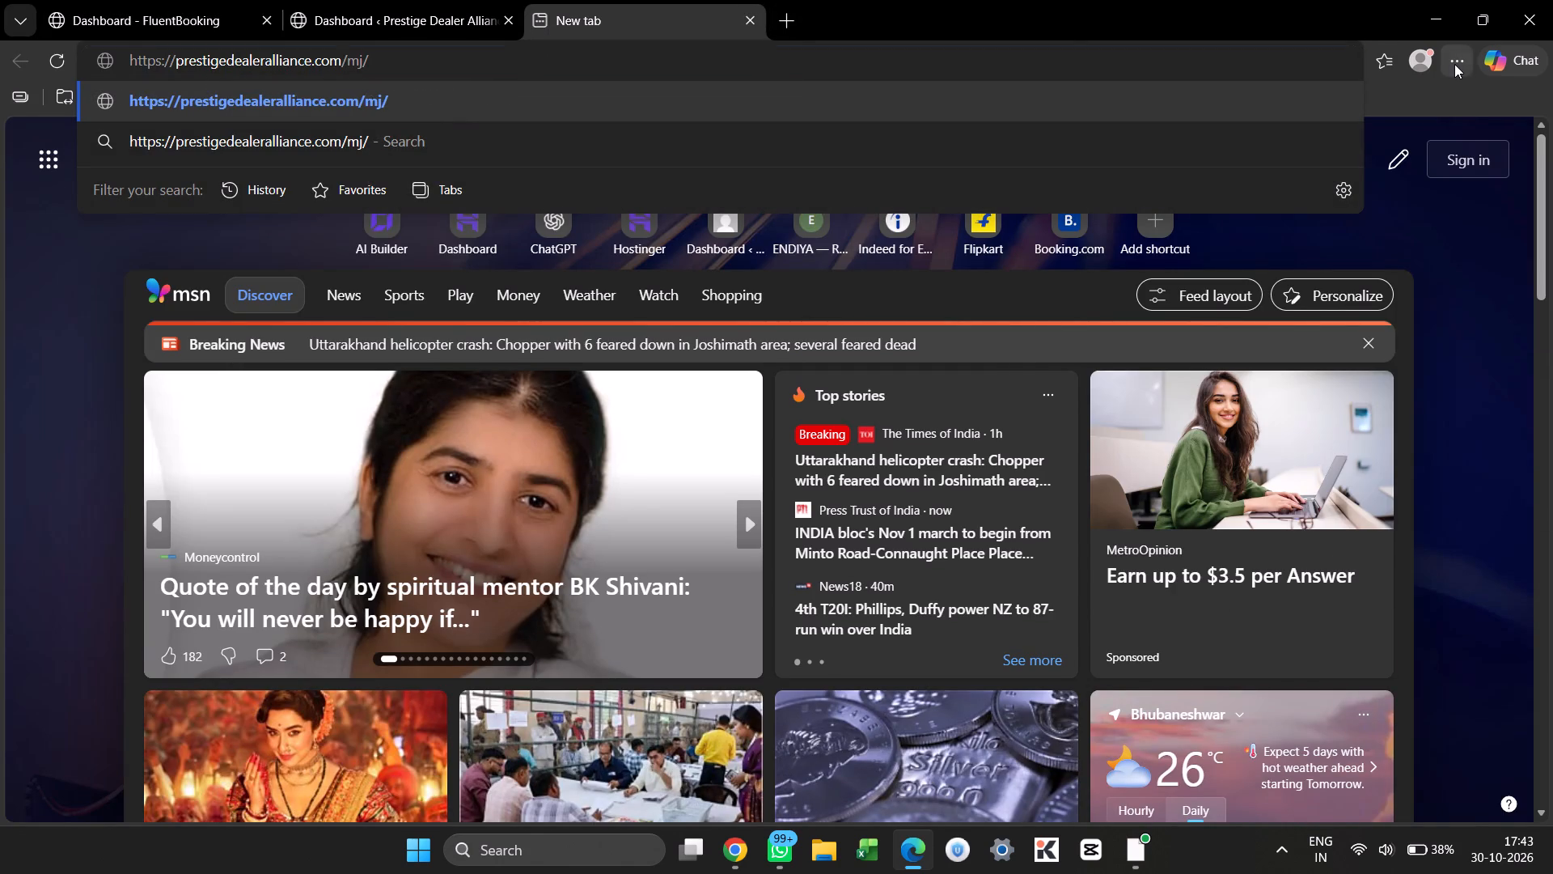
left_click(1236, 220)
key("ctrl+v")
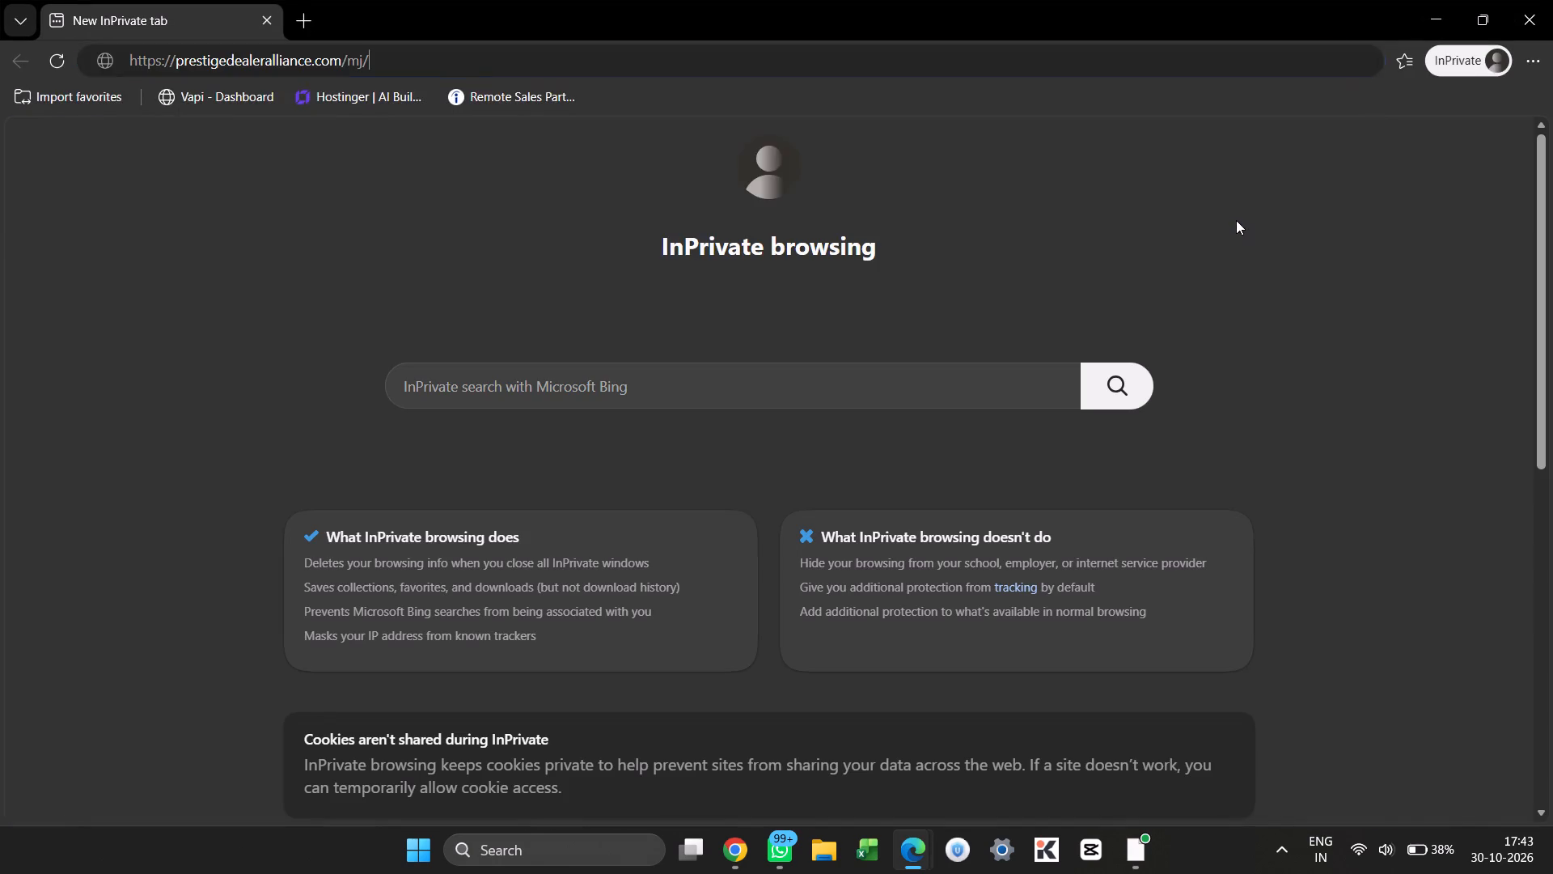
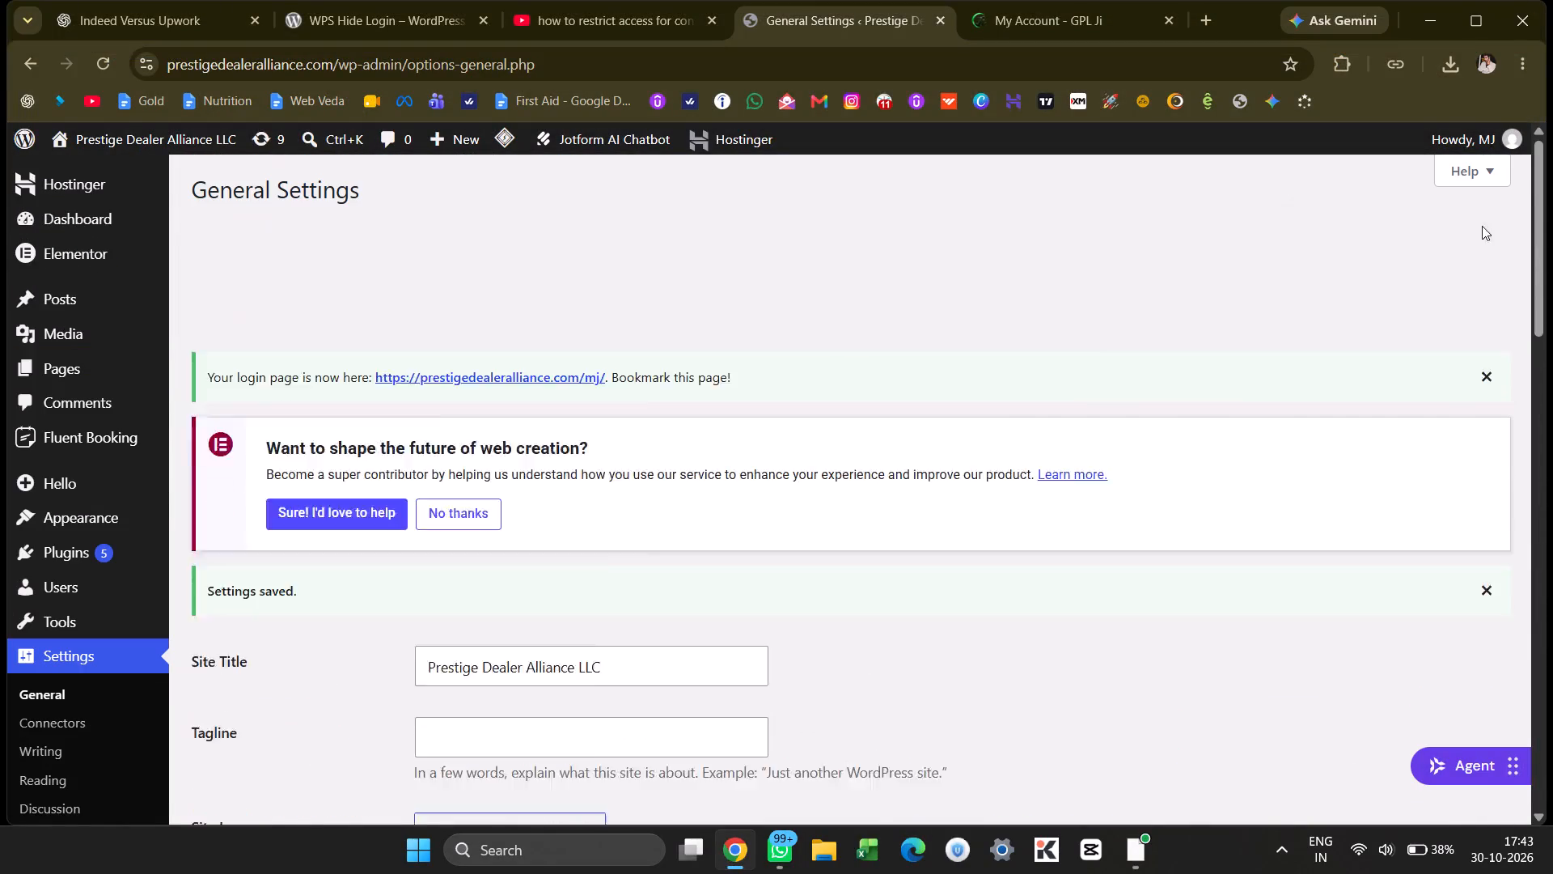
left_click(1482, 226)
left_click(1480, 377)
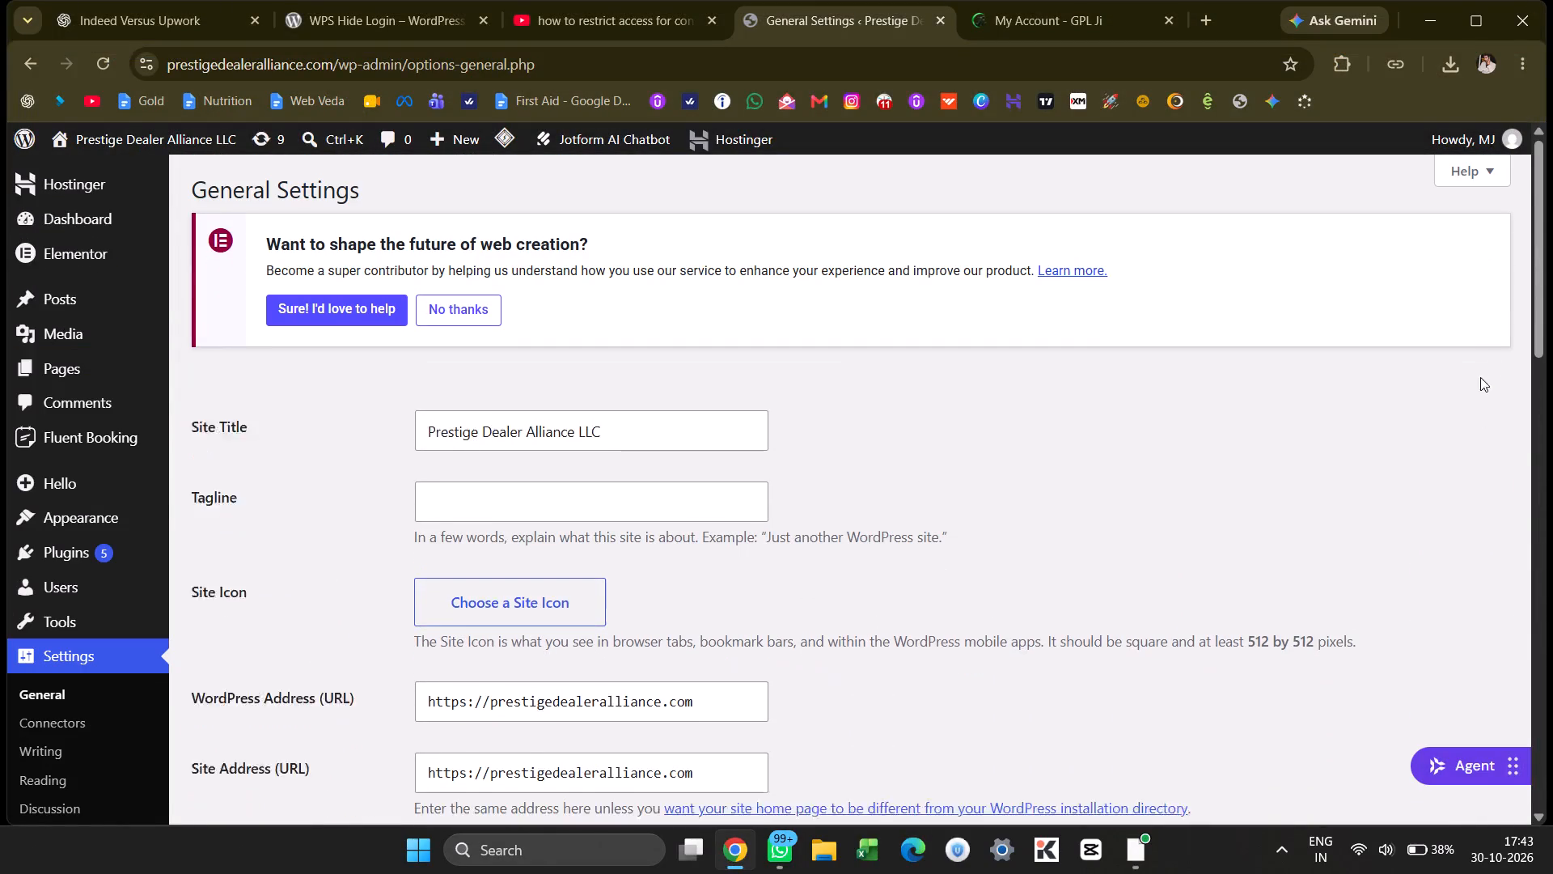
Upload fluent-booking-pro-qko5uk.zip from the Downloads folder as a new plugin and install it.
left_click(1091, 18)
left_click(818, 11)
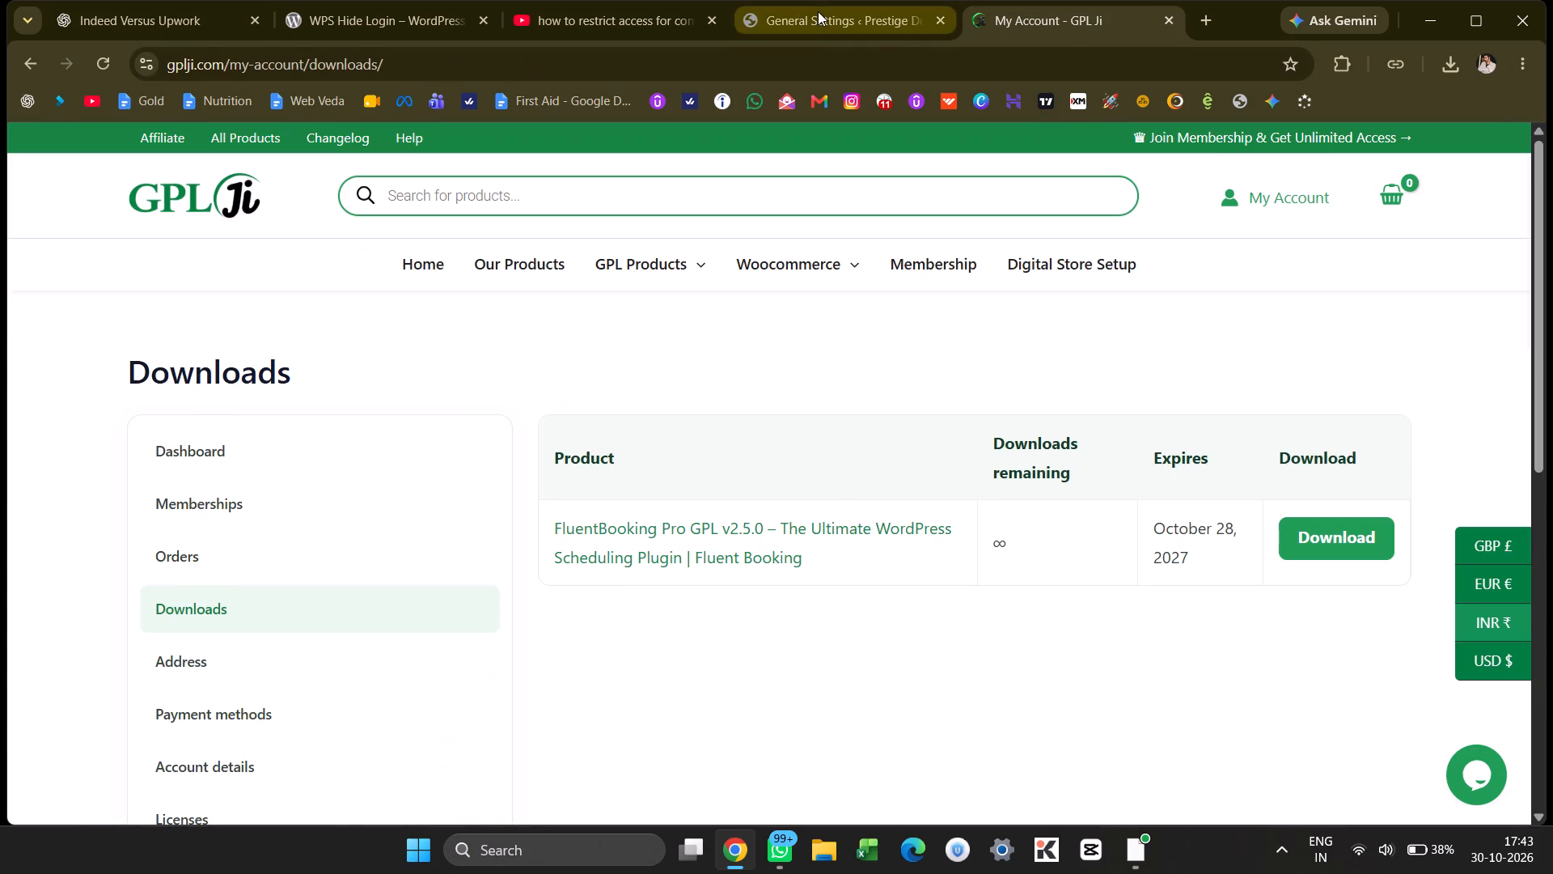
left_click(217, 574)
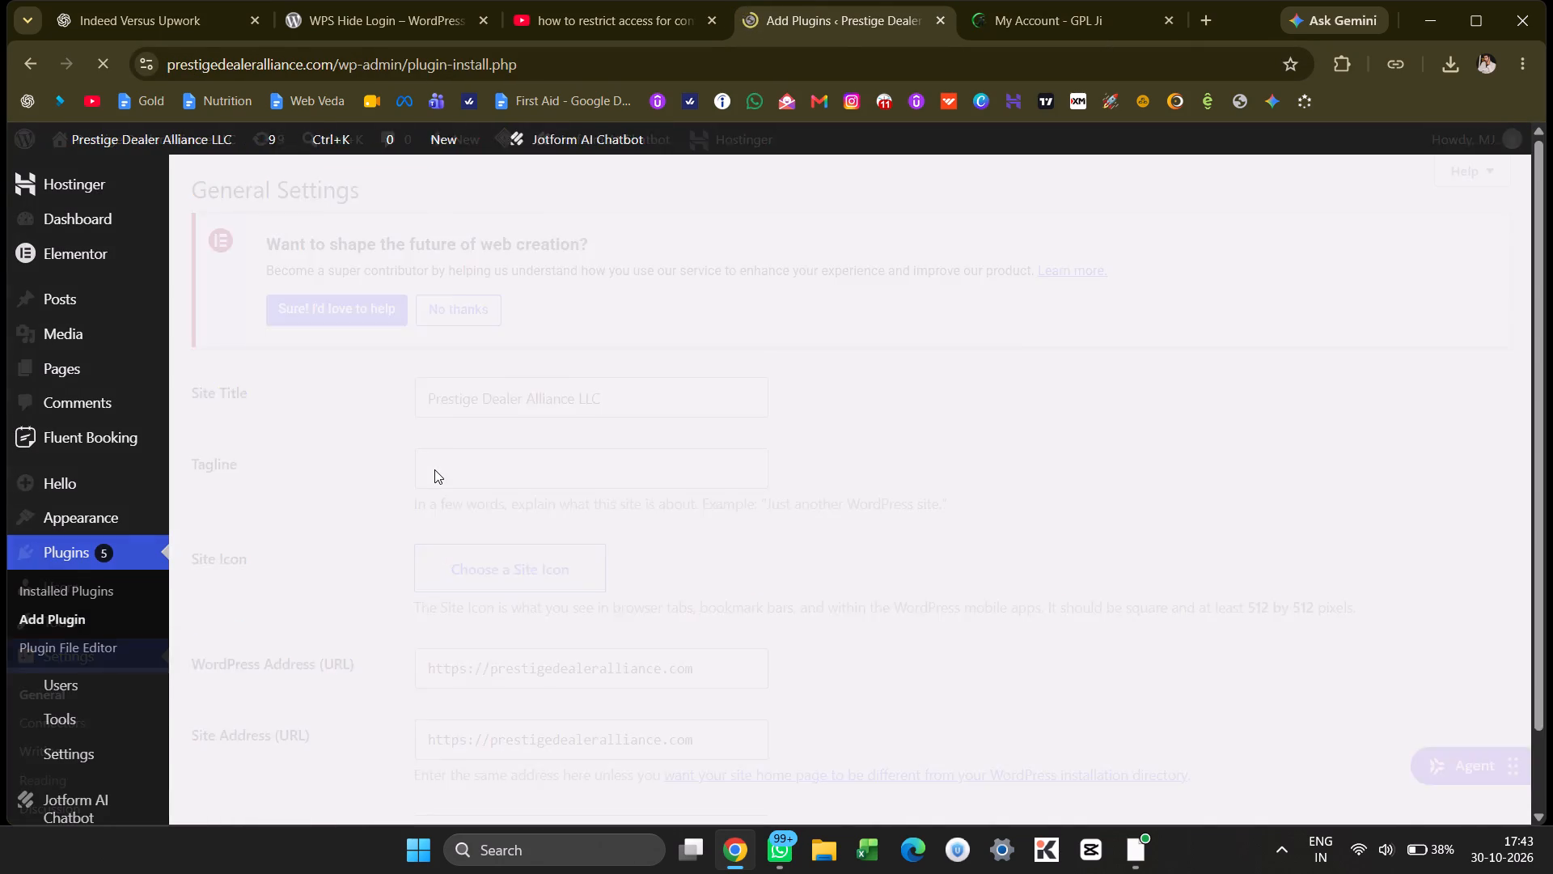
left_click(366, 202)
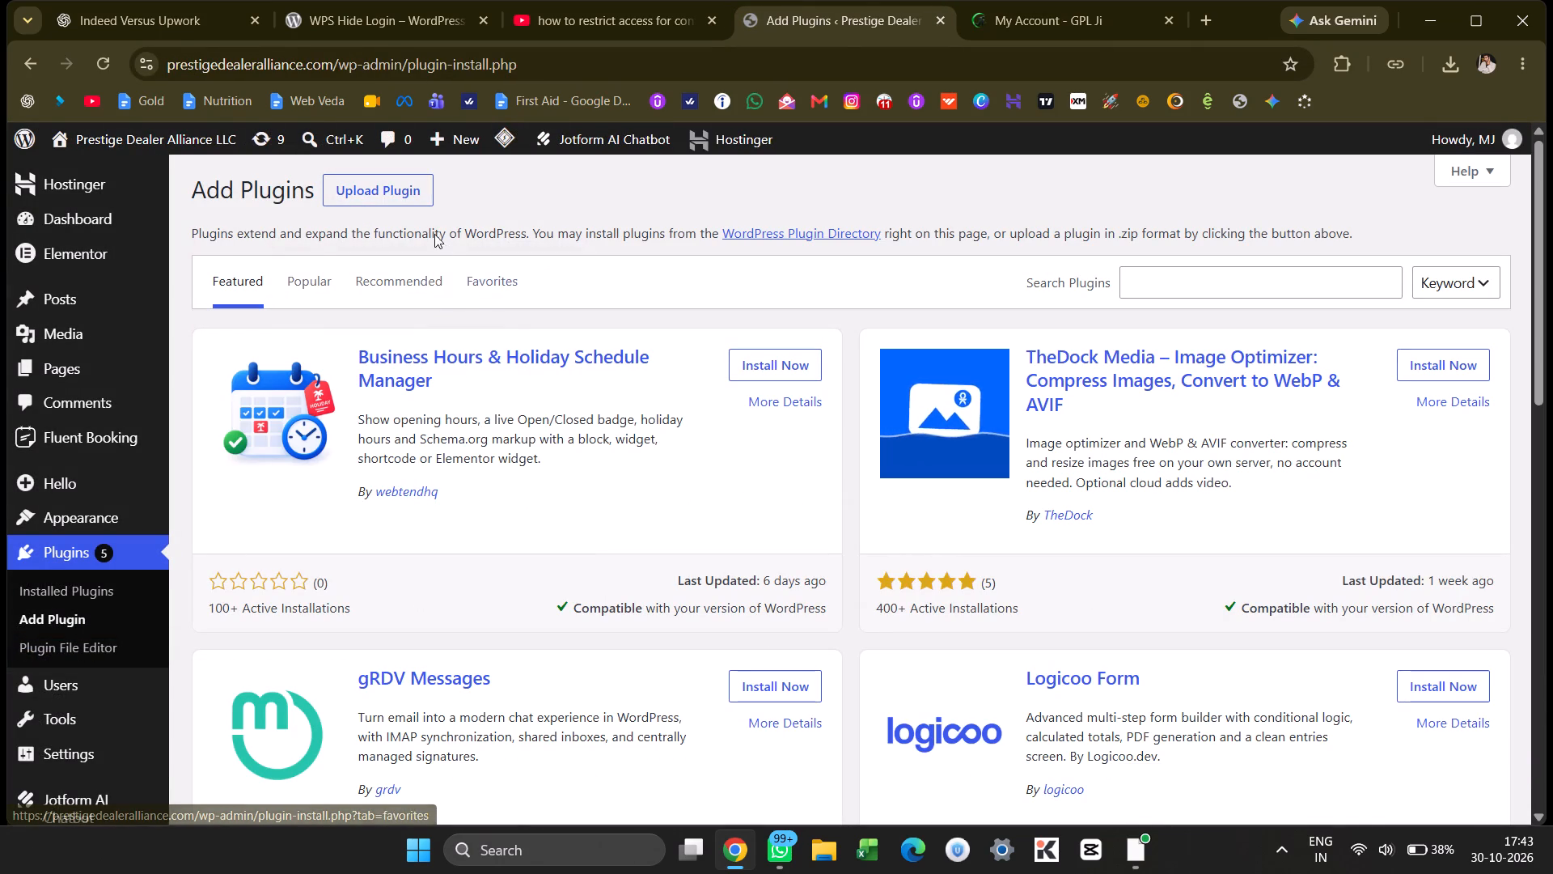
left_click(396, 201)
left_click(664, 364)
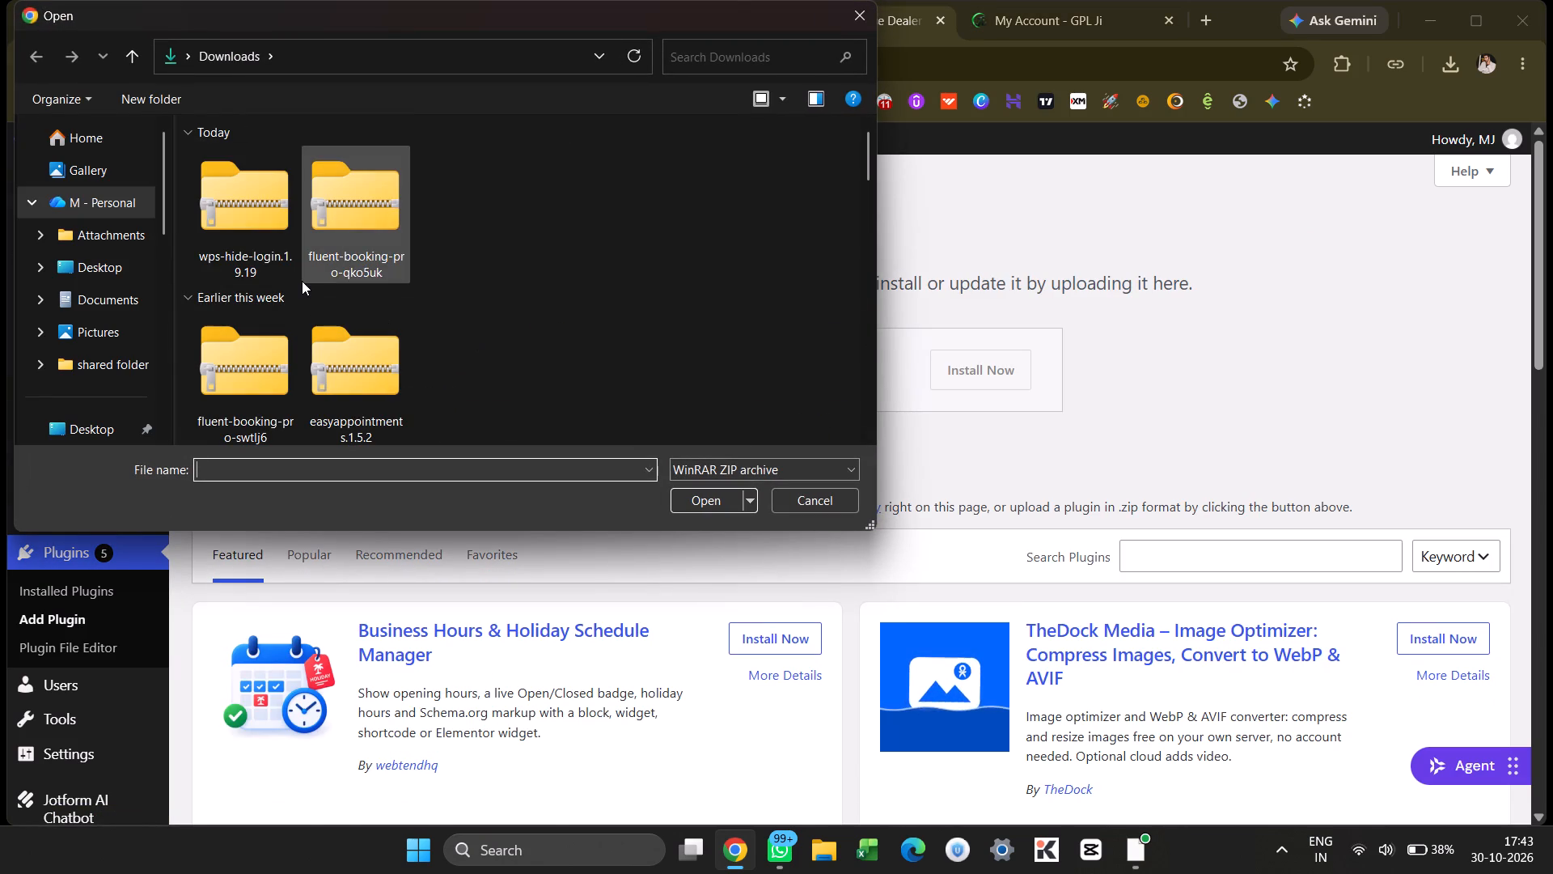
double_click(395, 248)
left_click(1017, 378)
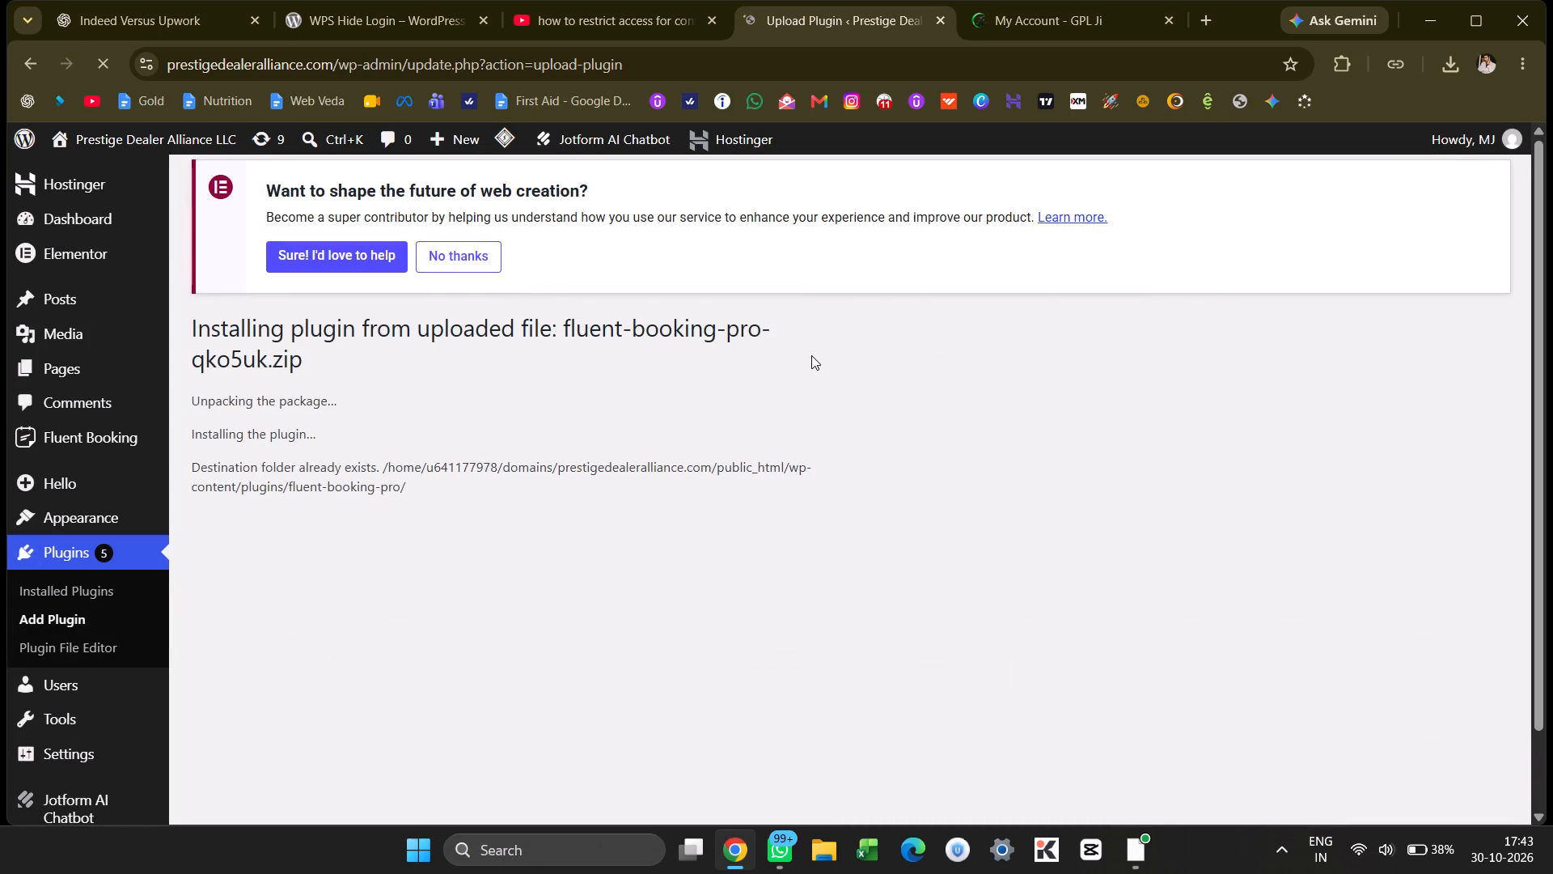
Replace the current FluentBooking Pro plugin with the uploaded version 2.5.0 and return to the plugin installer.
scroll(643, 486, "down", 1)
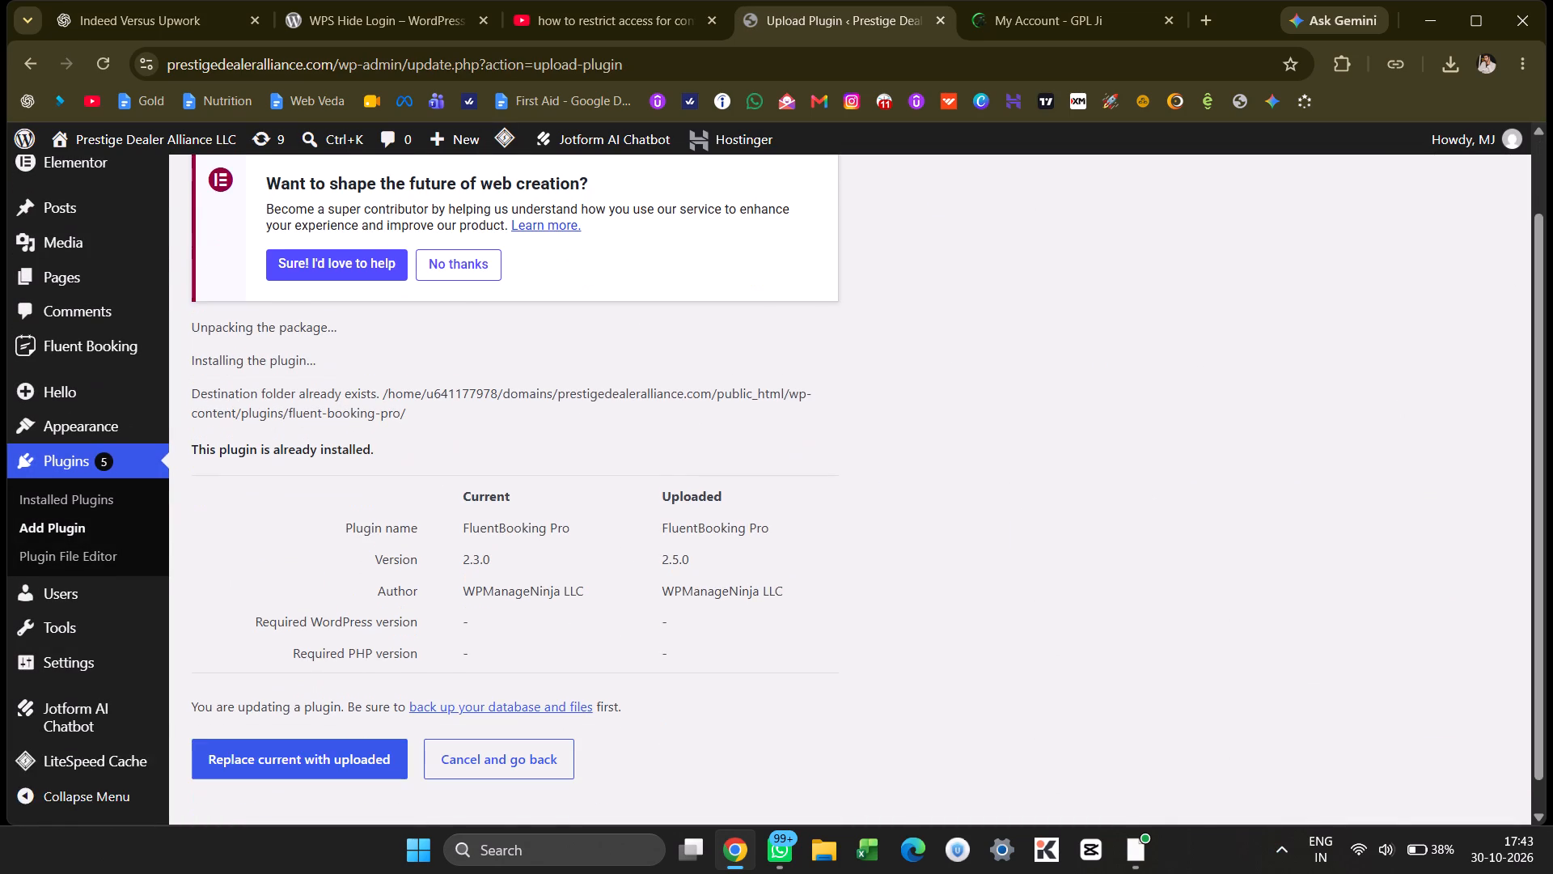
left_click(371, 731)
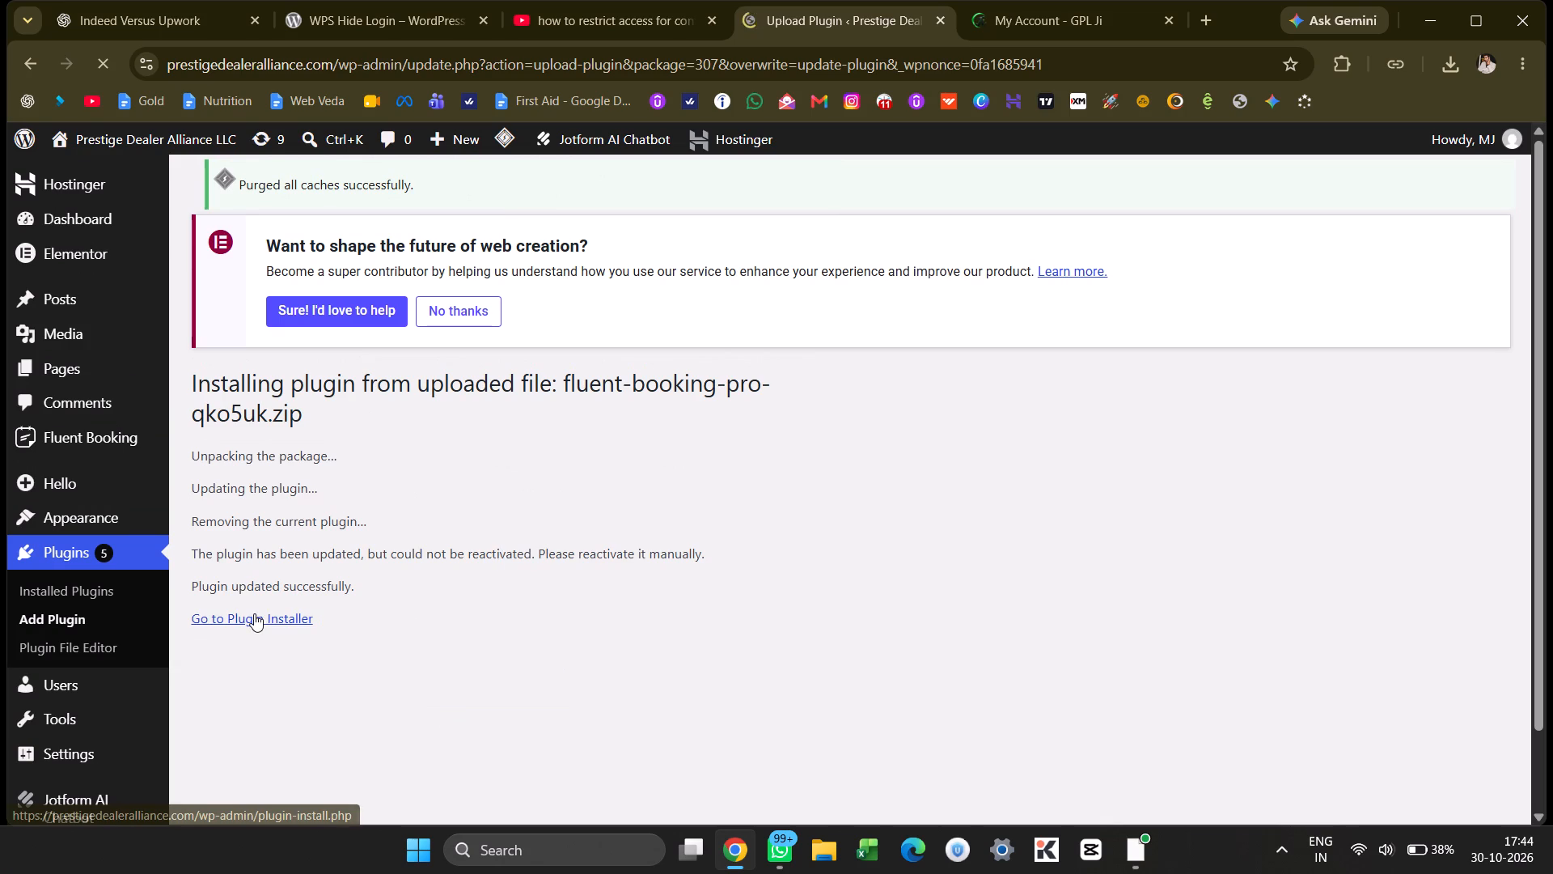
scroll(386, 499, "up", 1)
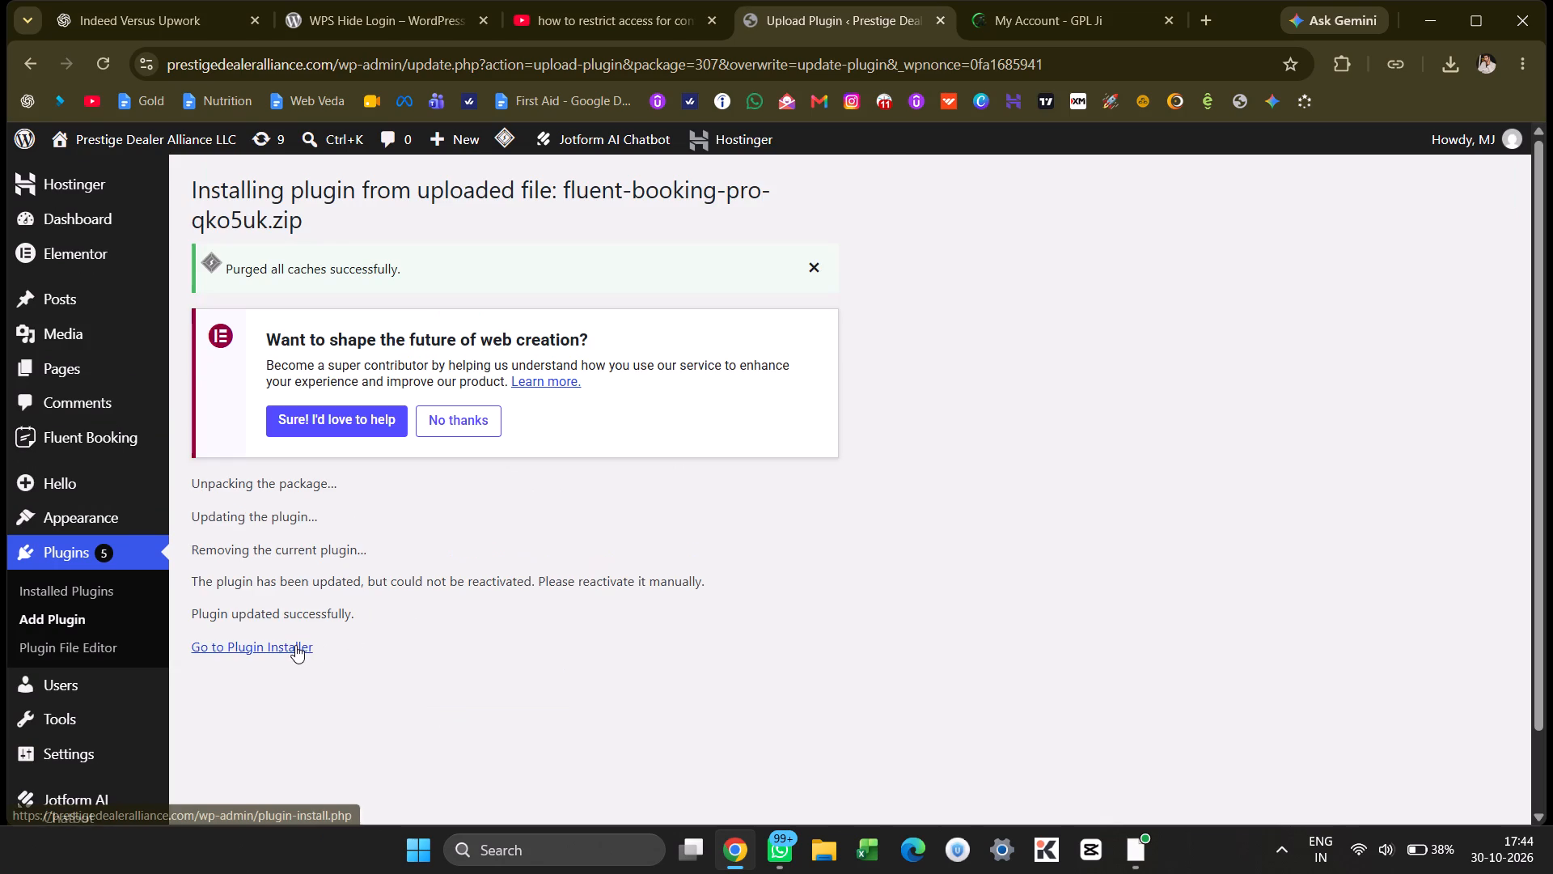
left_click(295, 645)
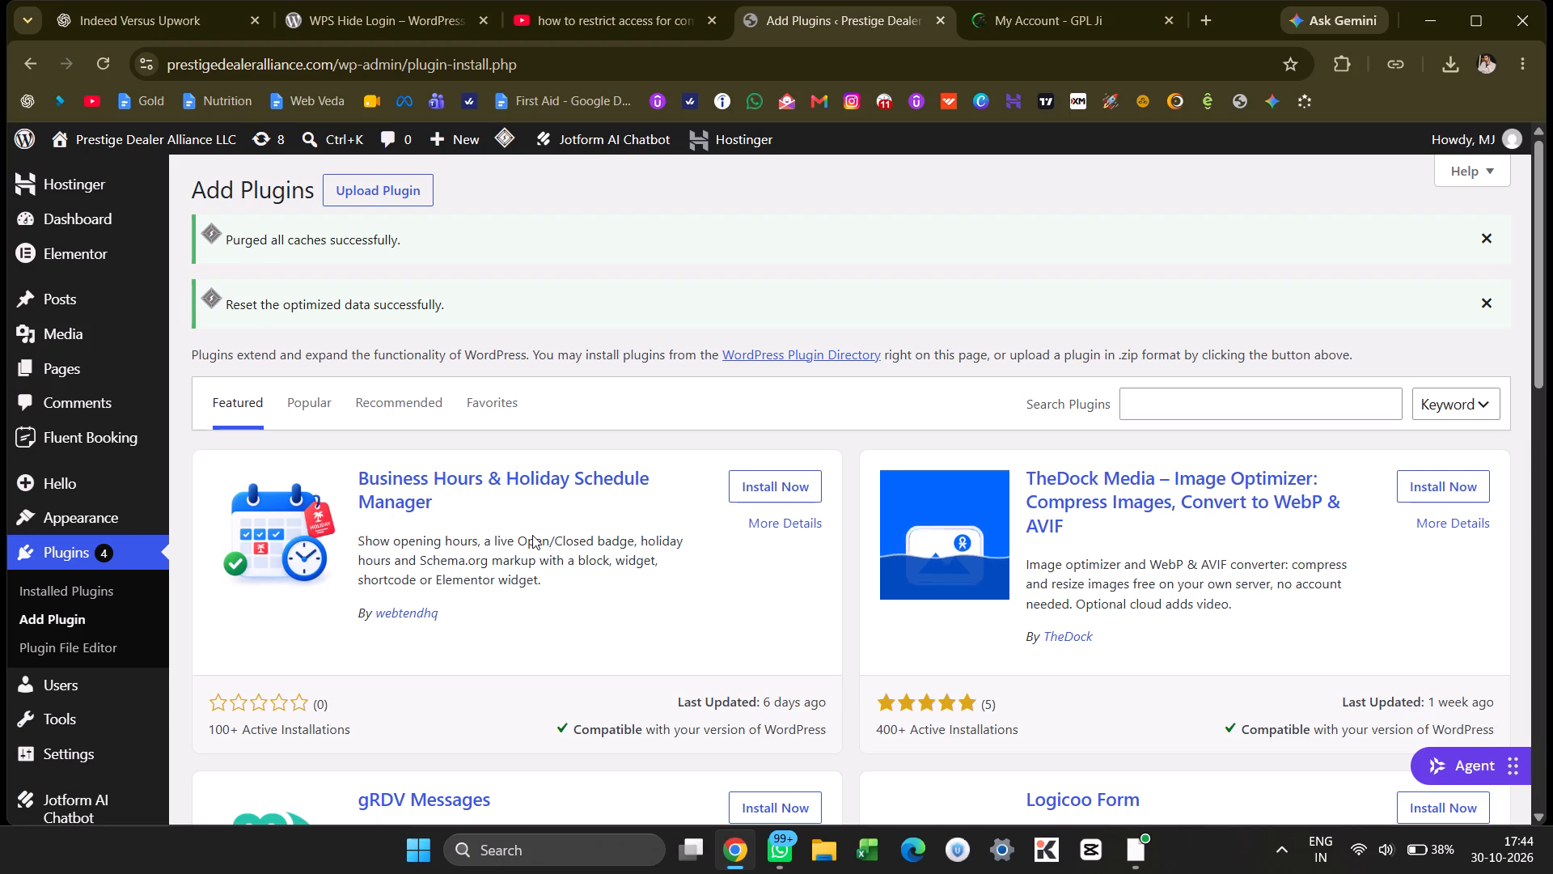
Open Fluent Booking to examine its admin dashboard and frontend portal, and return to the Calendars page.
scroll(116, 686, "down", 2)
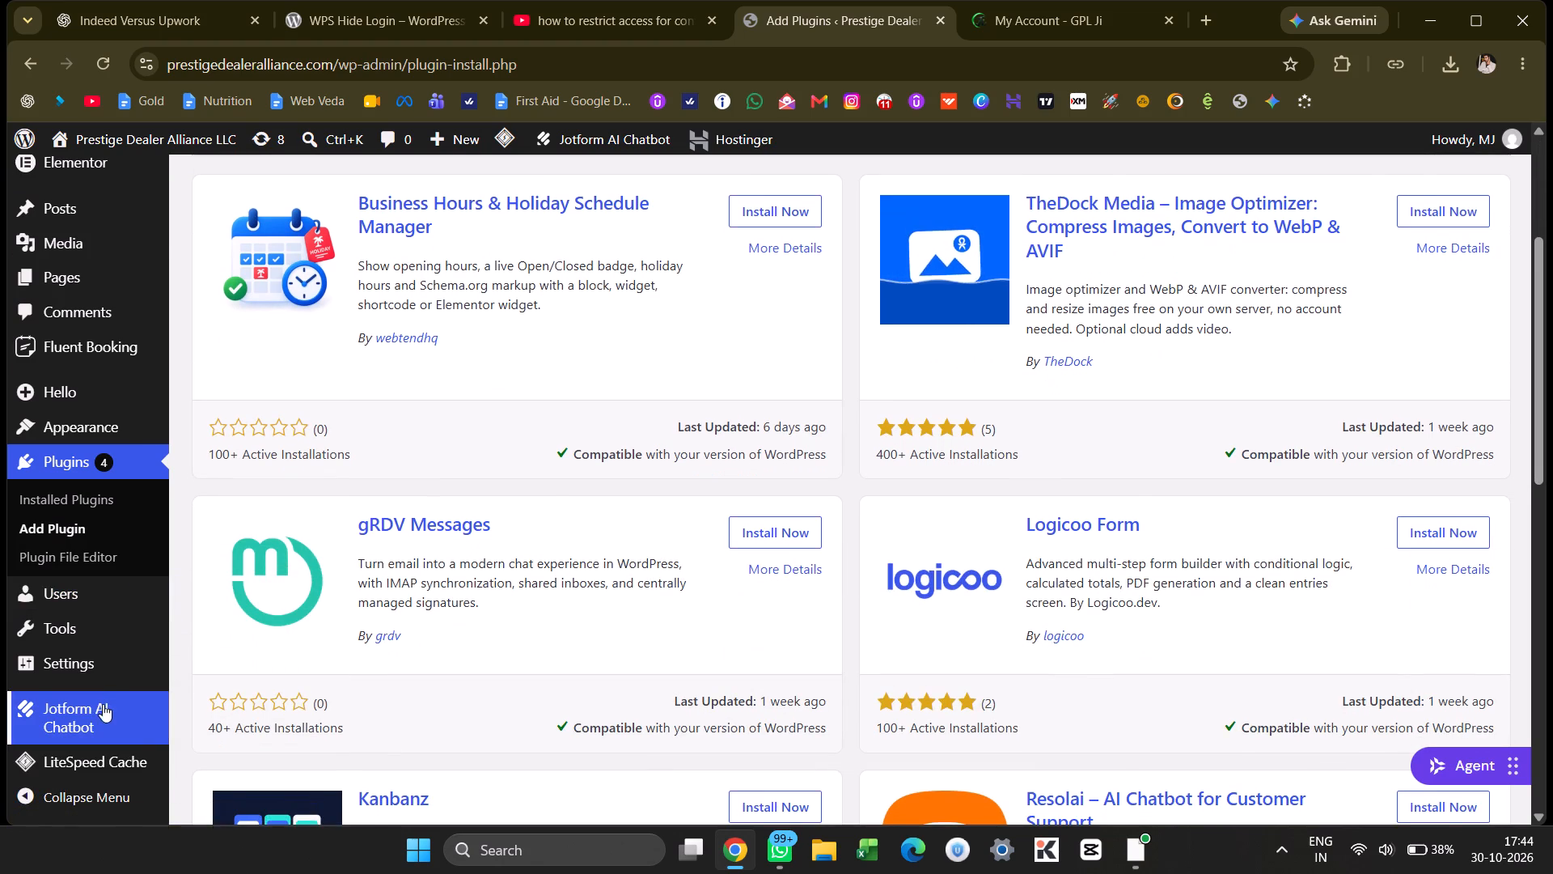
left_click(124, 357)
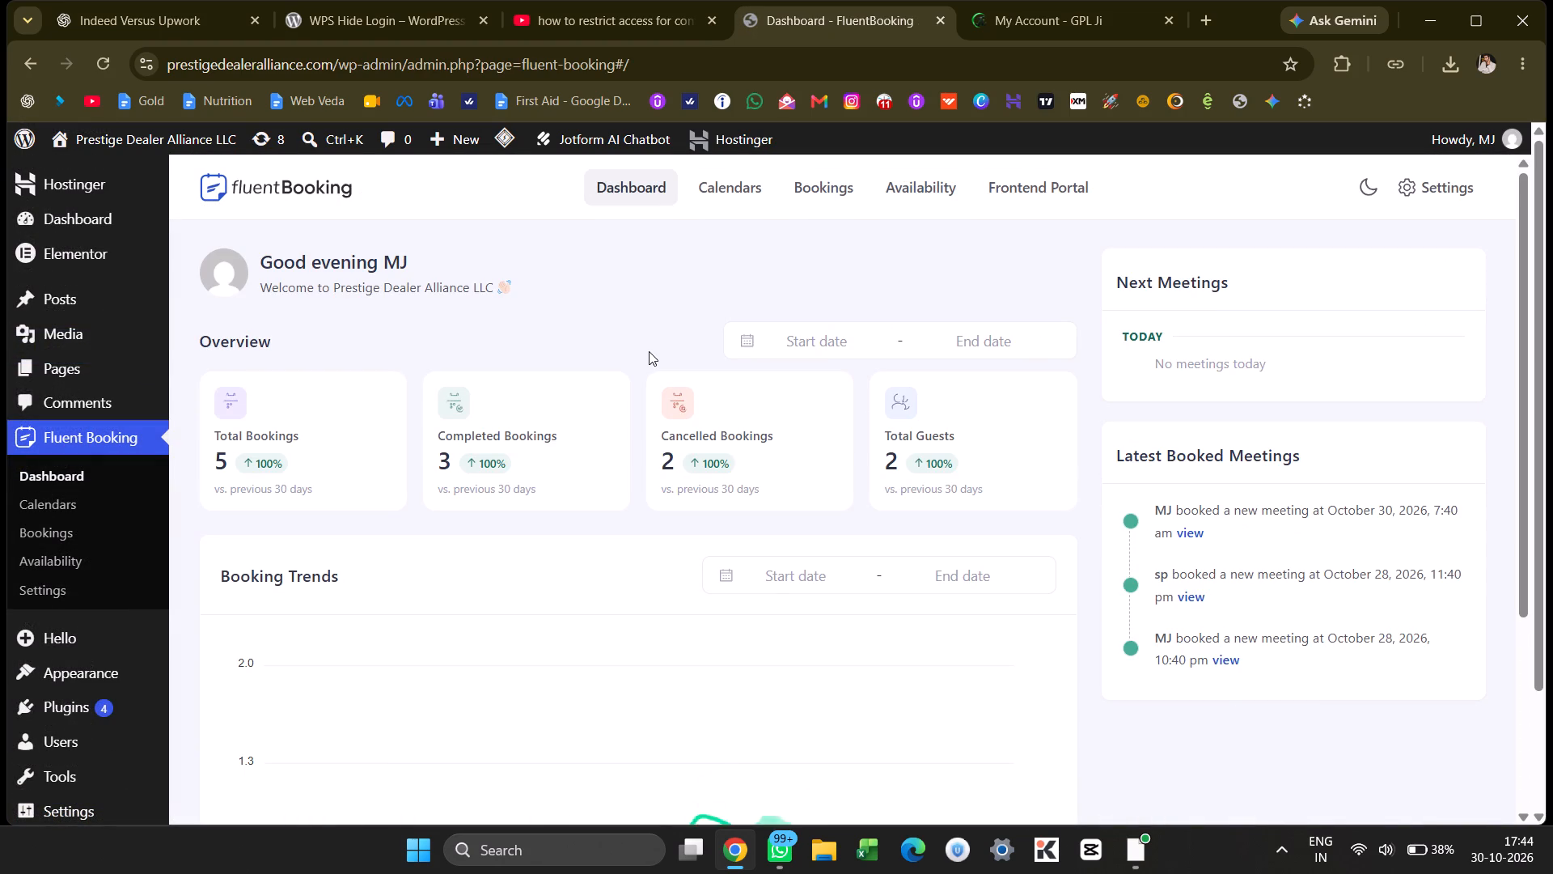
scroll(649, 351, "down", 2)
scroll(649, 351, "up", 3)
left_click(722, 180)
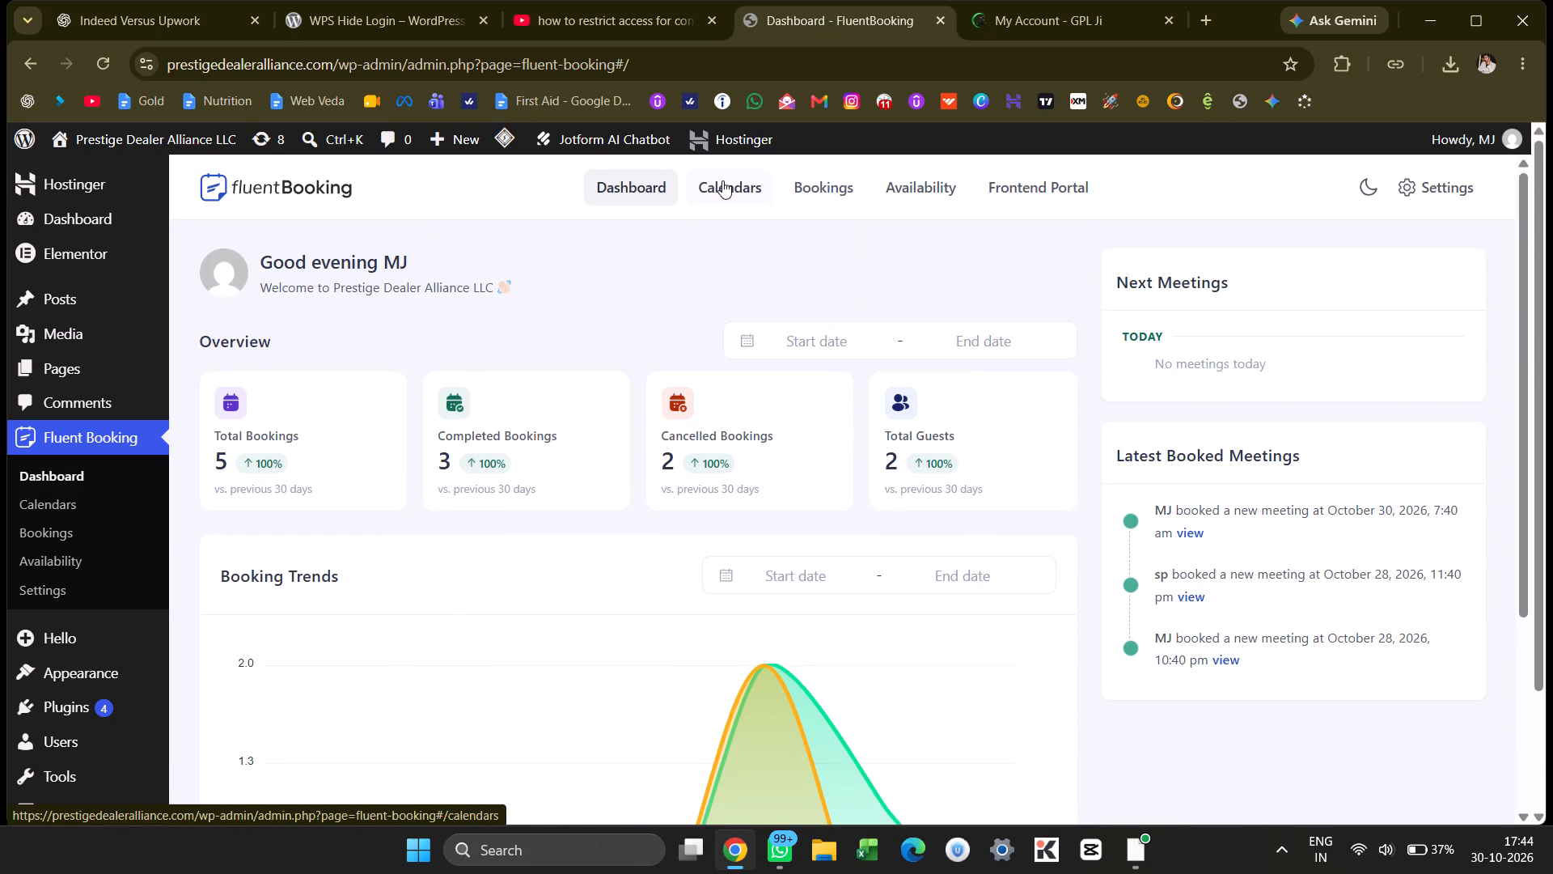
left_click(1025, 198)
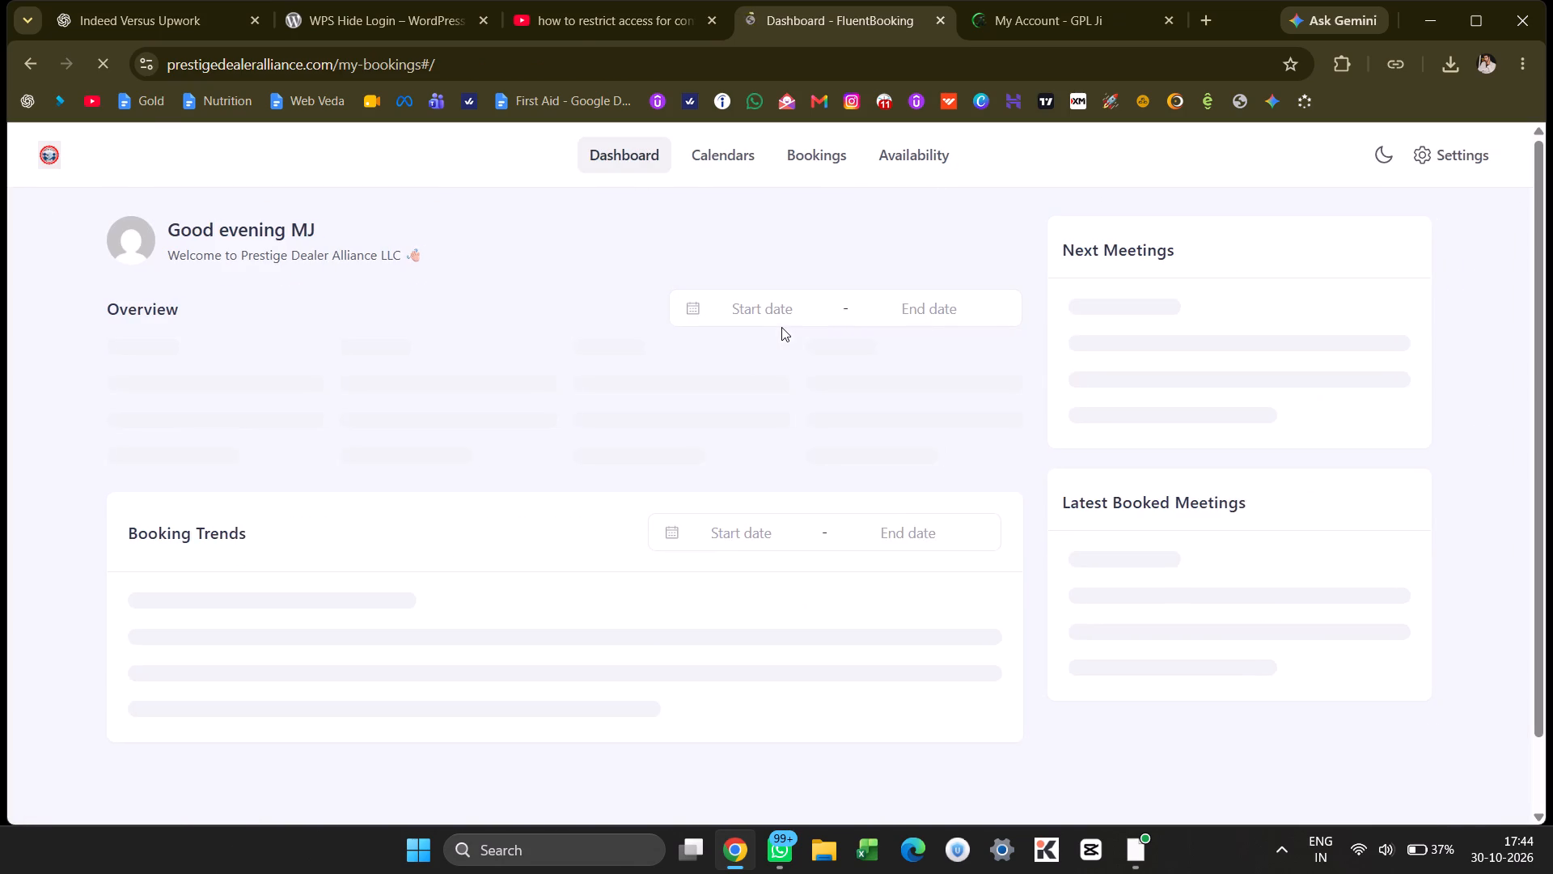
left_click(21, 62)
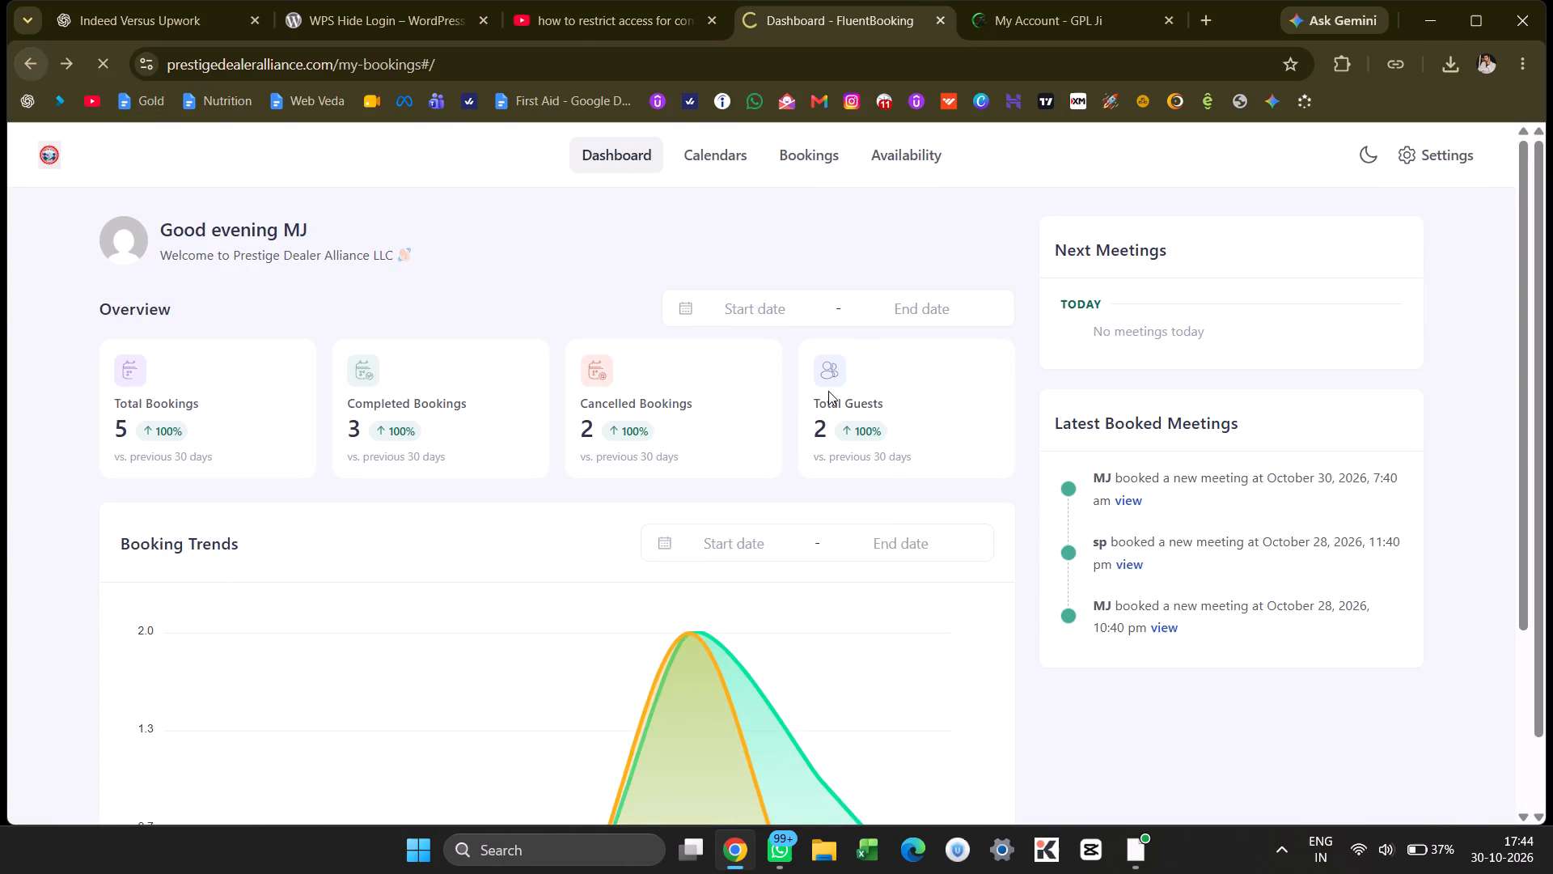
scroll(920, 465, "up", 6)
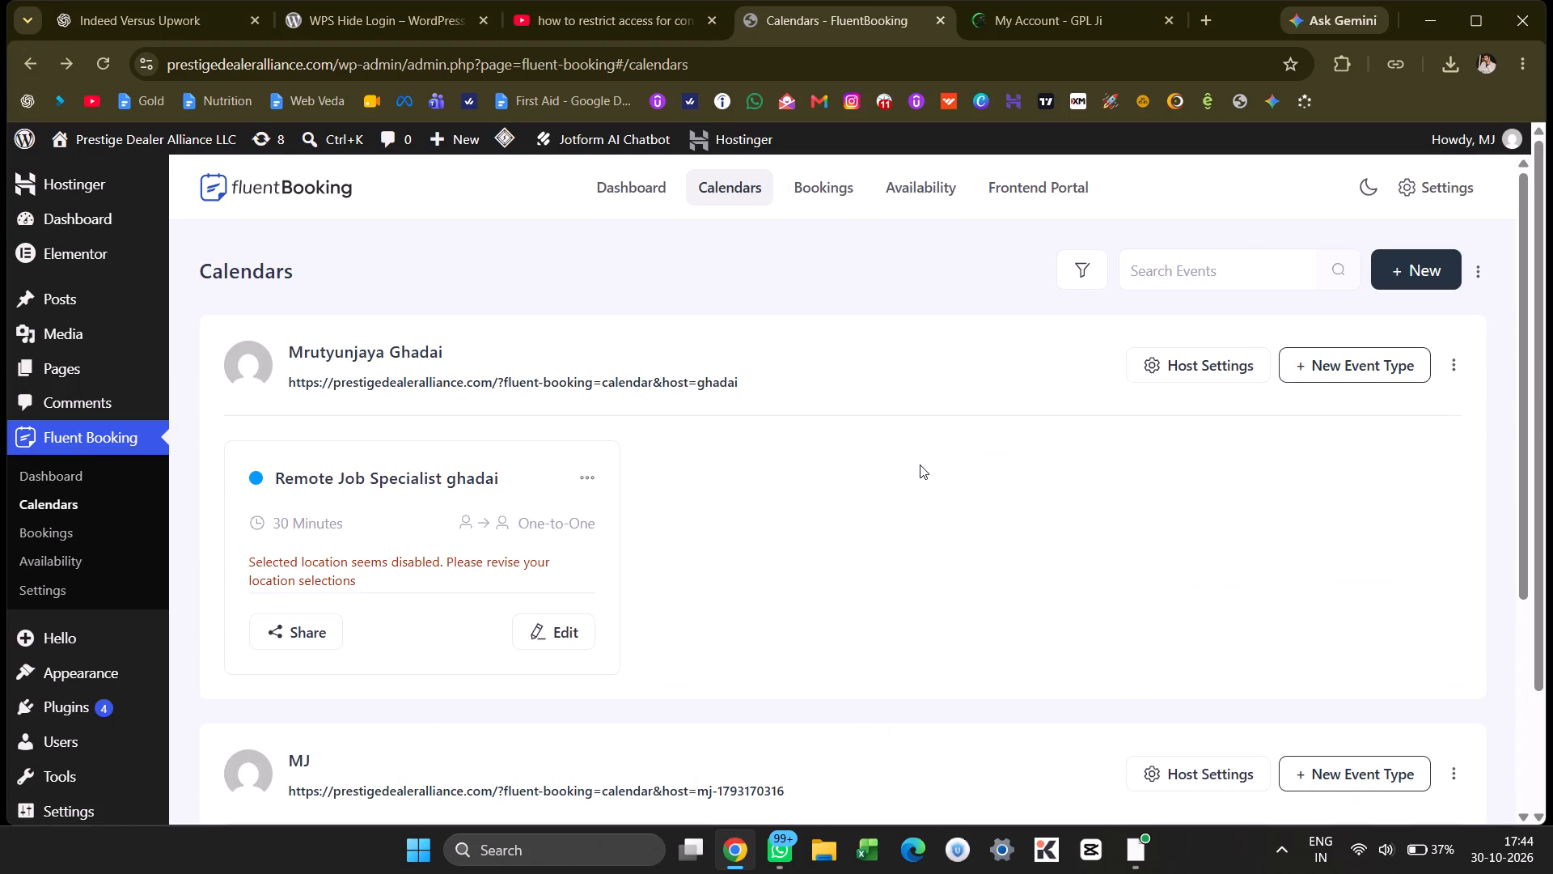